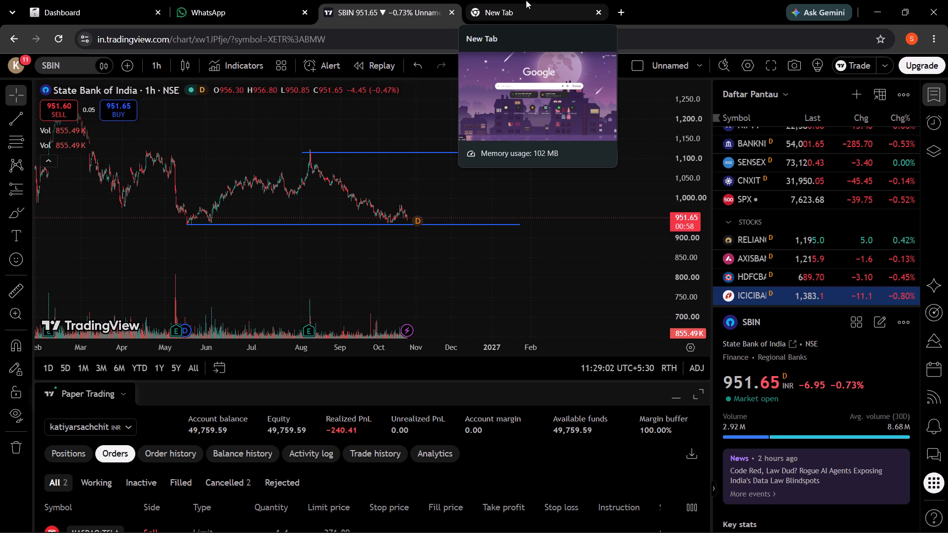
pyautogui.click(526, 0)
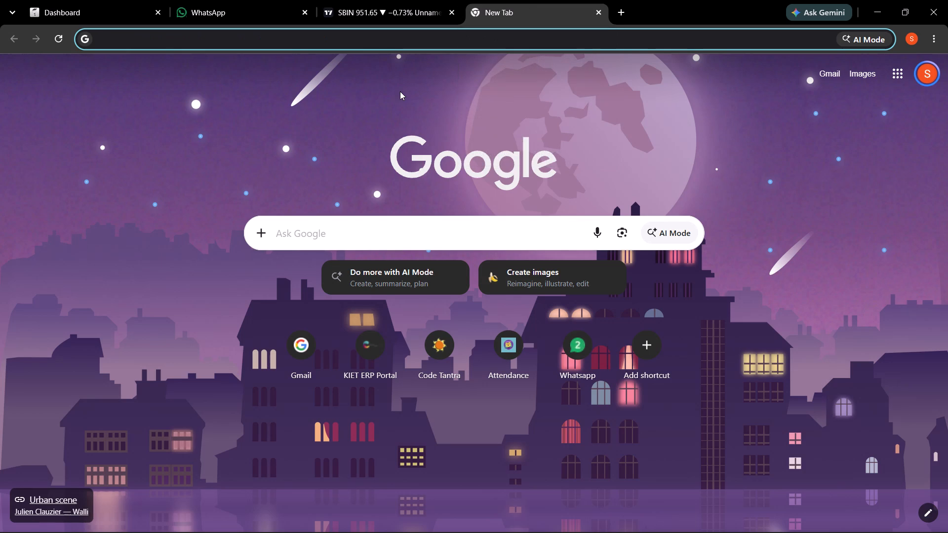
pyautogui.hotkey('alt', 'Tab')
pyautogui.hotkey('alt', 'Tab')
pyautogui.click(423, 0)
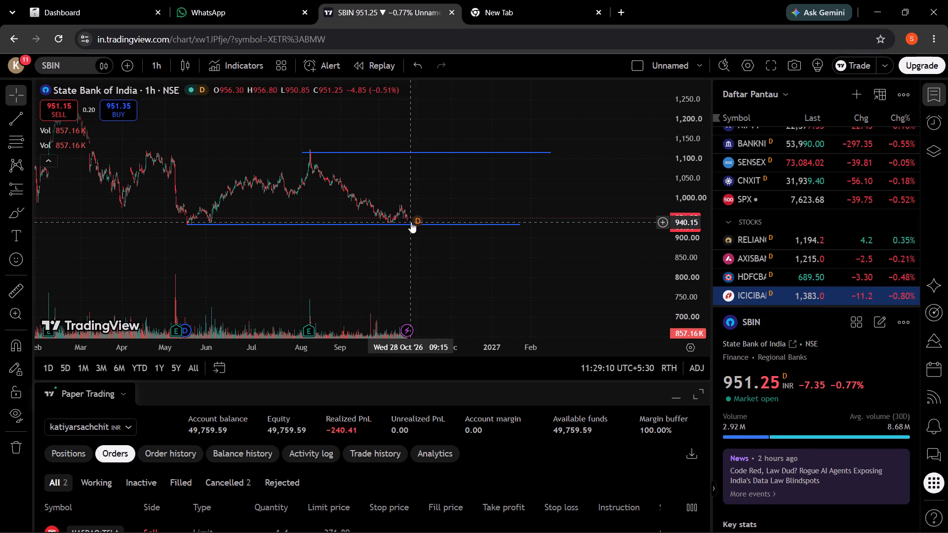
# Switch to the blank browser tab and enter 49000 as the search query.
pyautogui.click(498, 0)
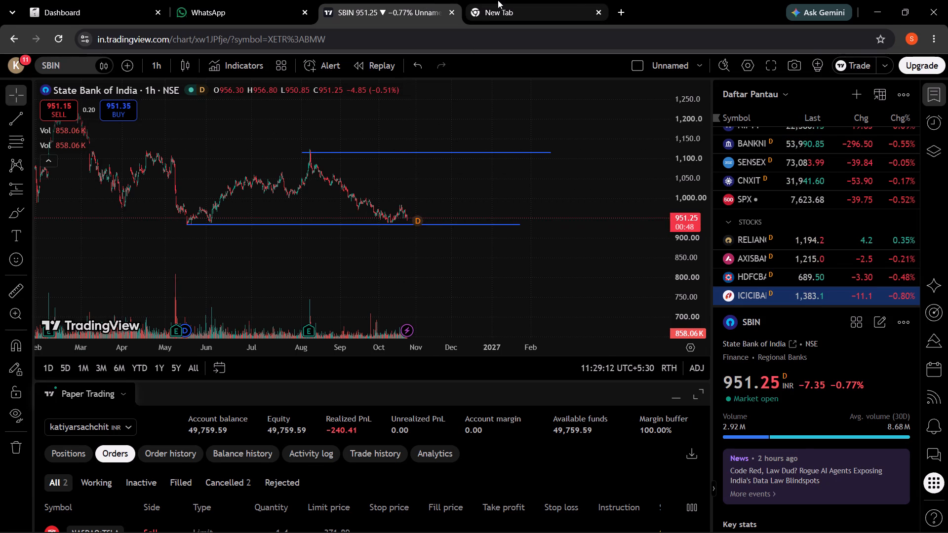
pyautogui.write('49000')
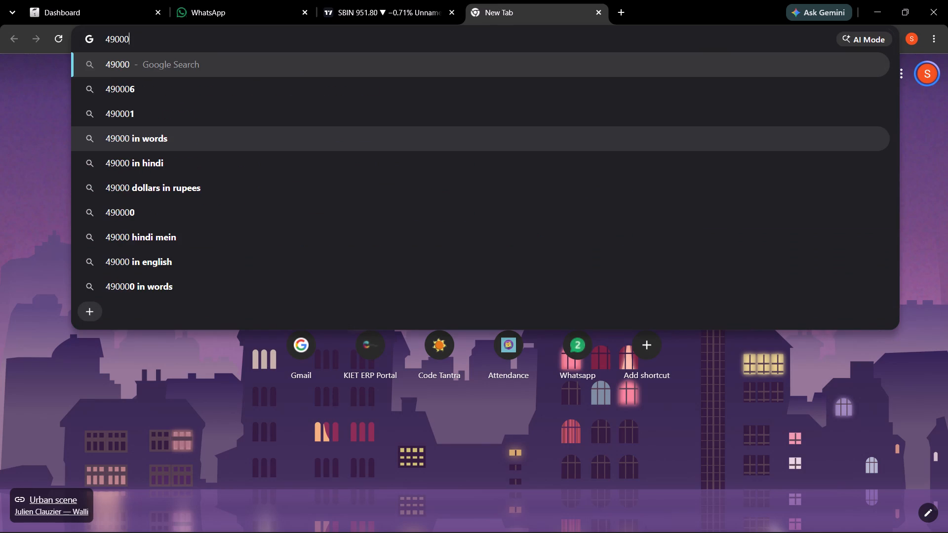
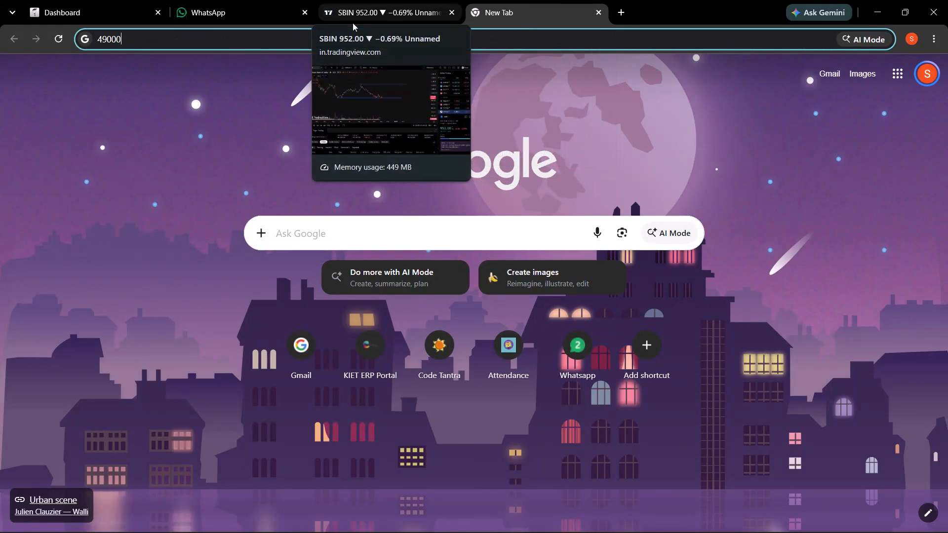
# Divide the entered 49000 by 940 in the search query.
pyautogui.write('/940')
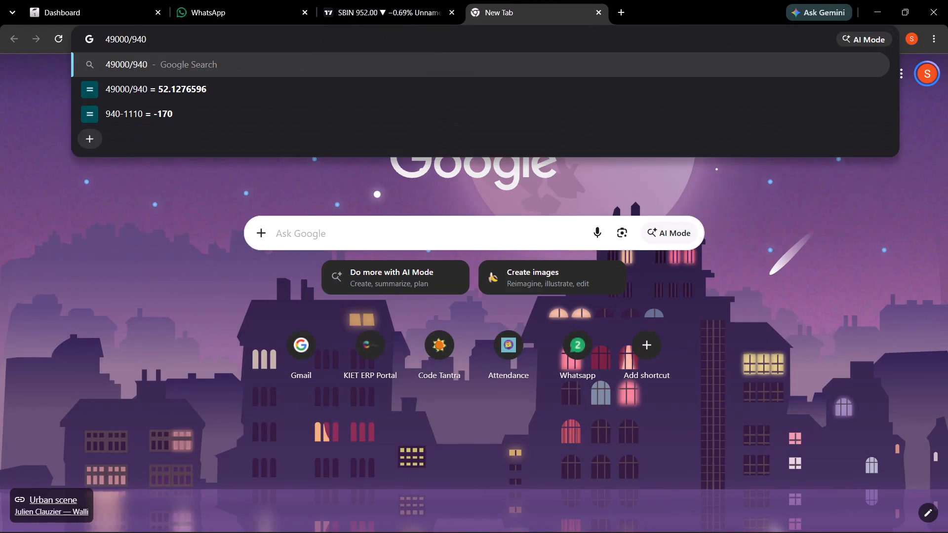
# Calculate 52*170 in place of the previous expression, then close the blank browser tab.
pyautogui.press('BackSpace')
pyautogui.press('BackSpace')
pyautogui.press('BackSpace')
pyautogui.press('BackSpace')
pyautogui.press('BackSpace')
pyautogui.press('BackSpace')
pyautogui.press('BackSpace')
pyautogui.press('BackSpace')
pyautogui.press('BackSpace')
pyautogui.press('BackSpace')
pyautogui.press('BackSpace')
pyautogui.press('BackSpace')
pyautogui.press('BackSpace')
pyautogui.press('BackSpace')
pyautogui.press('BackSpace')
pyautogui.press('BackSpace')
pyautogui.press('BackSpace')
pyautogui.press('BackSpace')
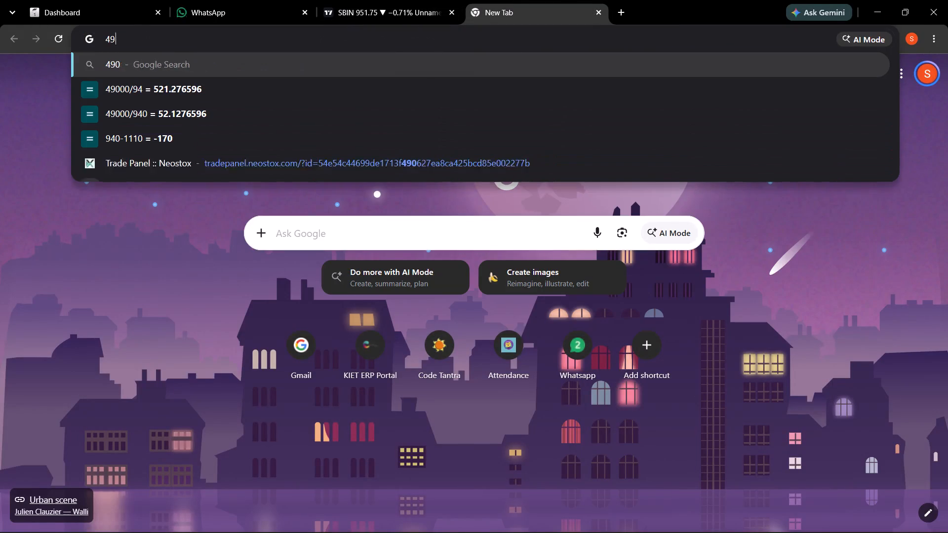
pyautogui.write('52*')
pyautogui.write('170')
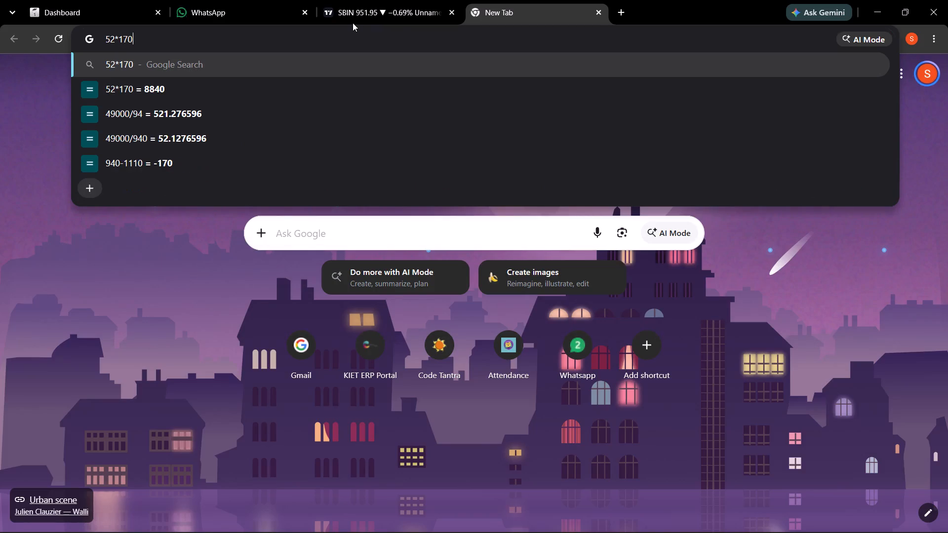
pyautogui.click(600, 14)
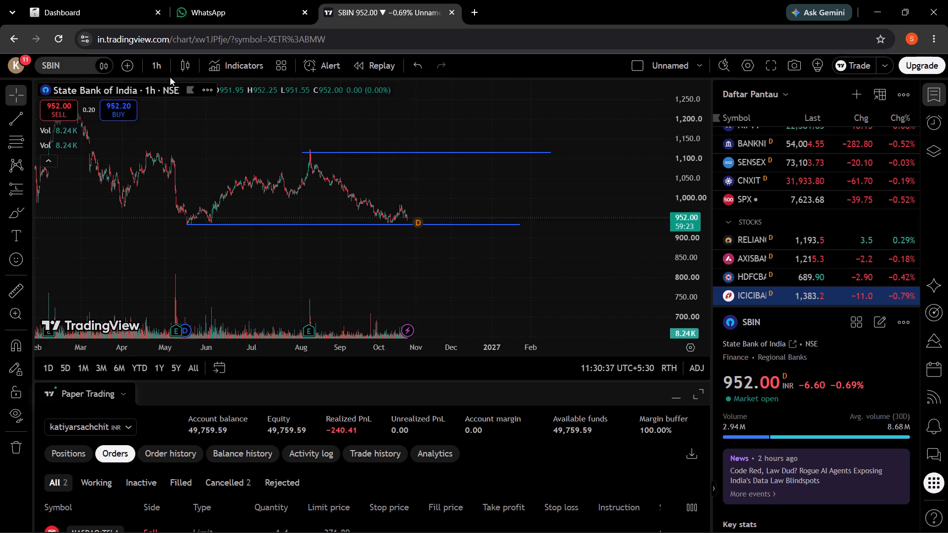
# Switch the State Bank of India chart to the 5-minute interval.
pyautogui.click(154, 64)
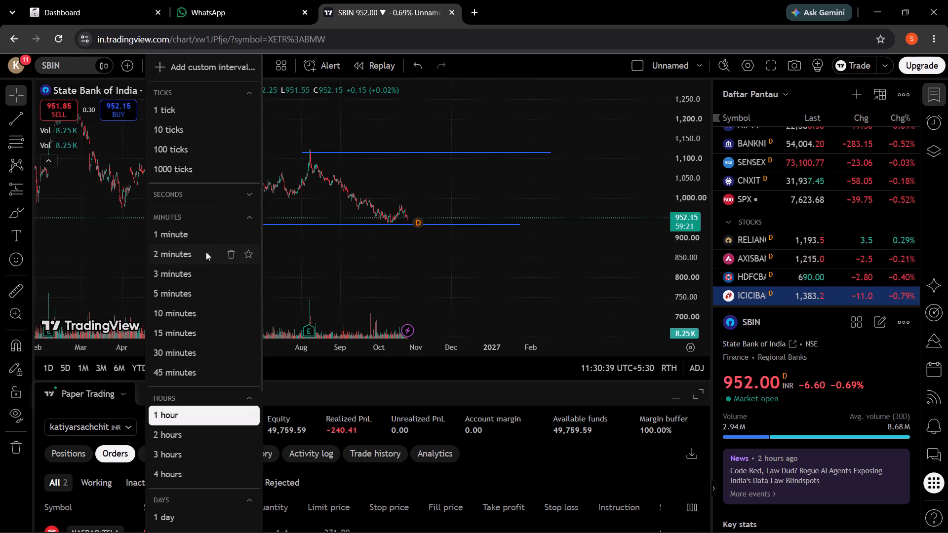
pyautogui.click(180, 289)
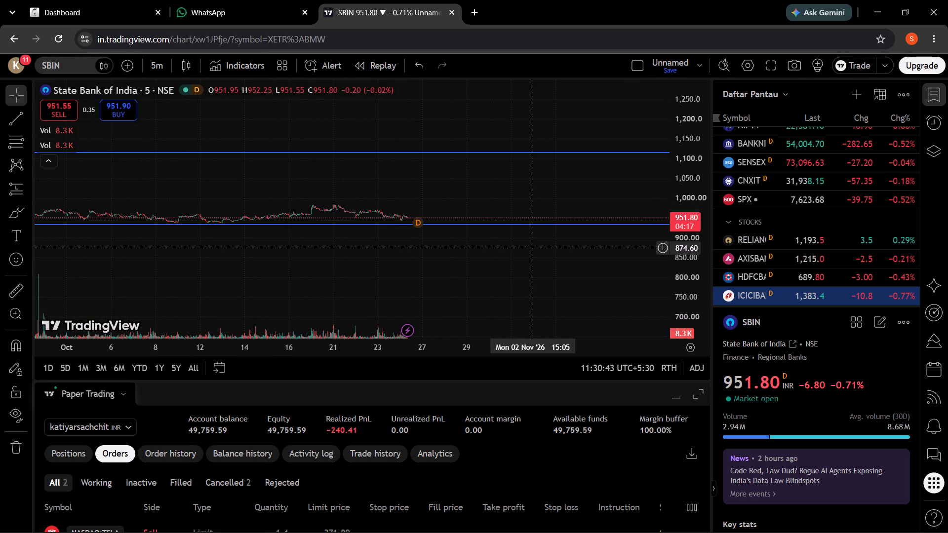
# Examine SBIN's 5-minute price action from late October back to mid-August 2026, with the price range enlarged.
pyautogui.moveTo(689, 205); pyautogui.dragTo(683, 97)
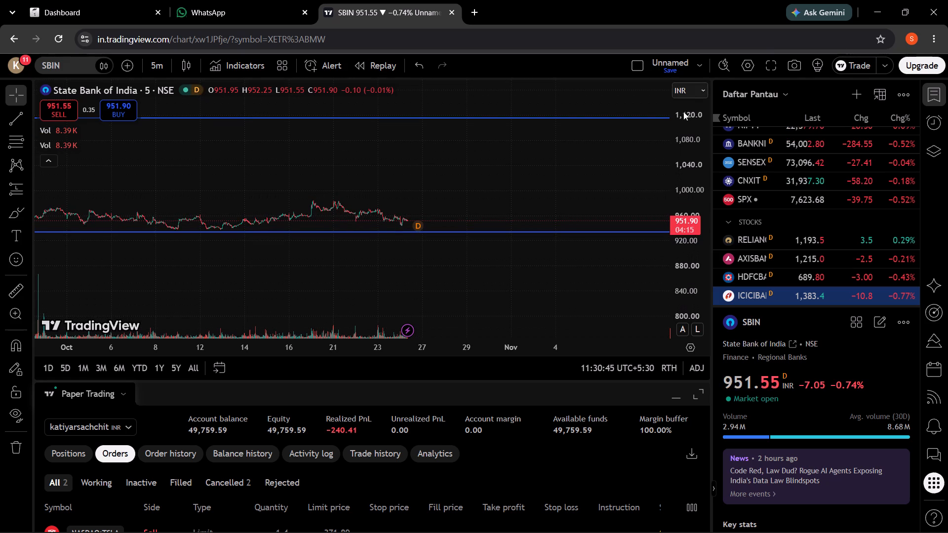
pyautogui.moveTo(694, 190); pyautogui.dragTo(689, 41)
pyautogui.moveTo(689, 197); pyautogui.dragTo(681, 90)
pyautogui.moveTo(524, 213); pyautogui.dragTo(678, 198)
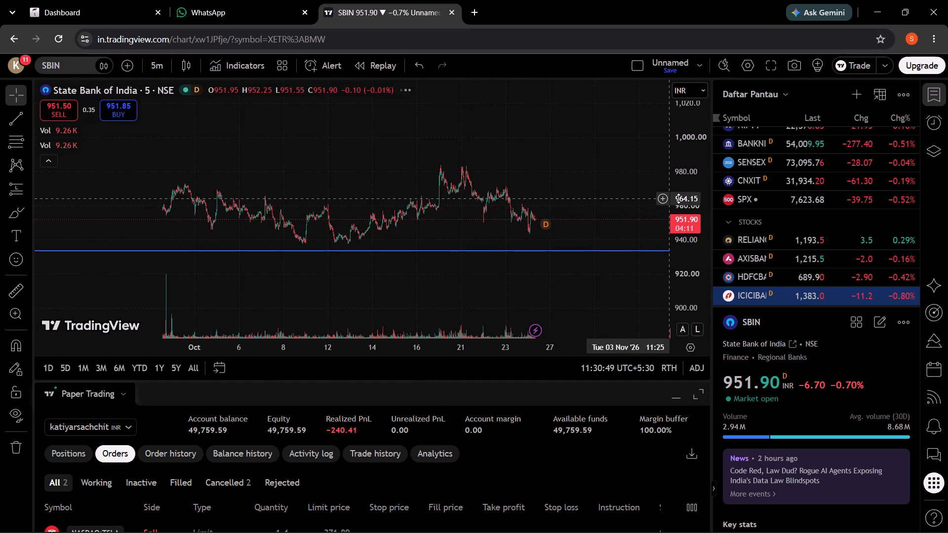
pyautogui.moveTo(371, 157); pyautogui.dragTo(449, 161)
pyautogui.moveTo(268, 150); pyautogui.dragTo(474, 201)
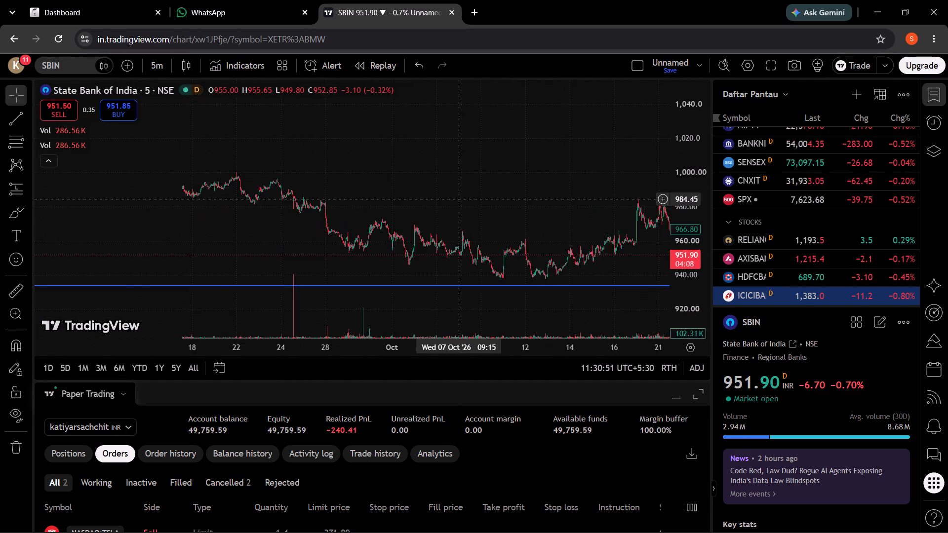
pyautogui.moveTo(474, 201); pyautogui.dragTo(475, 200)
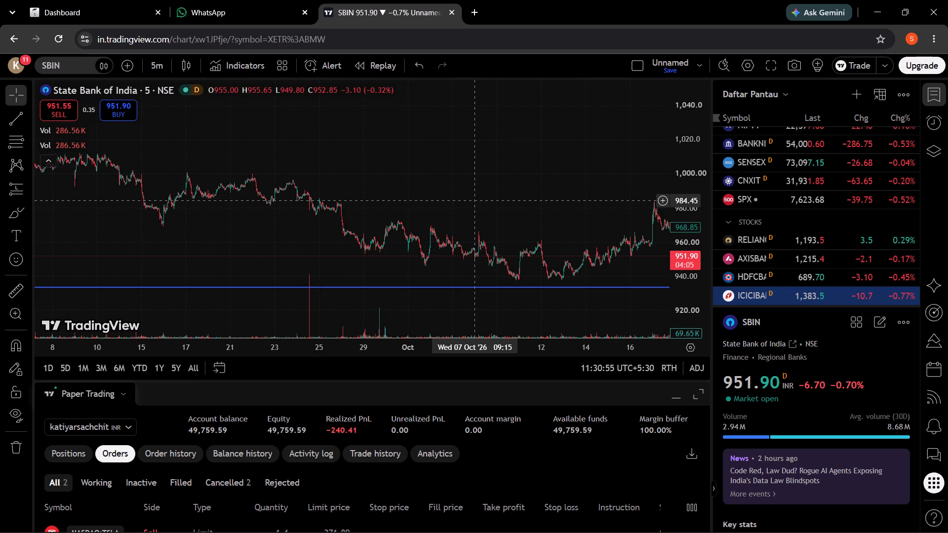
pyautogui.moveTo(364, 148); pyautogui.dragTo(561, 192)
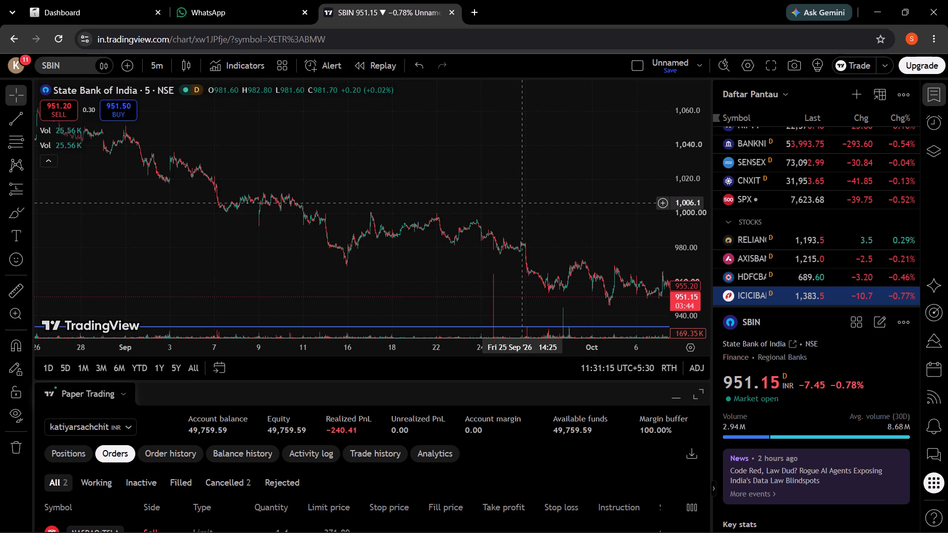
pyautogui.scroll(-4, 522, 202)
pyautogui.scroll(1, 522, 202)
pyautogui.moveTo(334, 141); pyautogui.dragTo(604, 208)
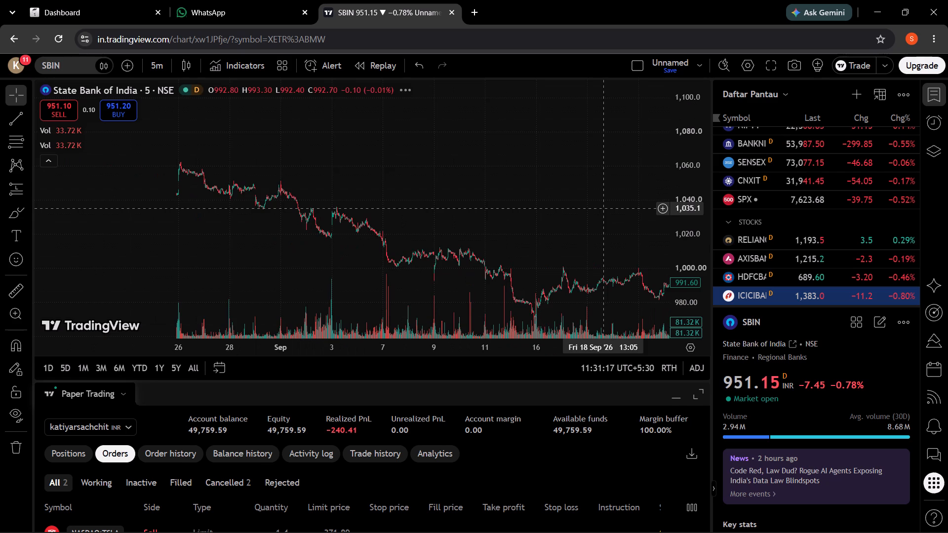
pyautogui.scroll(-4, 464, 192)
pyautogui.scroll(6, 464, 192)
pyautogui.scroll(-10, 464, 192)
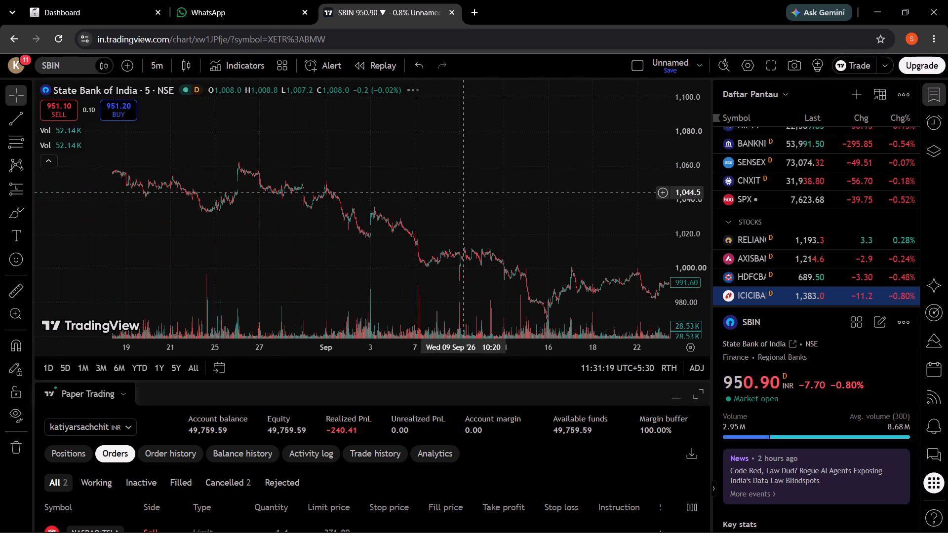
# Examine SBIN's swing highs and lows across September and October up to the latest candles.
pyautogui.moveTo(515, 206); pyautogui.dragTo(273, 169)
pyautogui.click(473, 202)
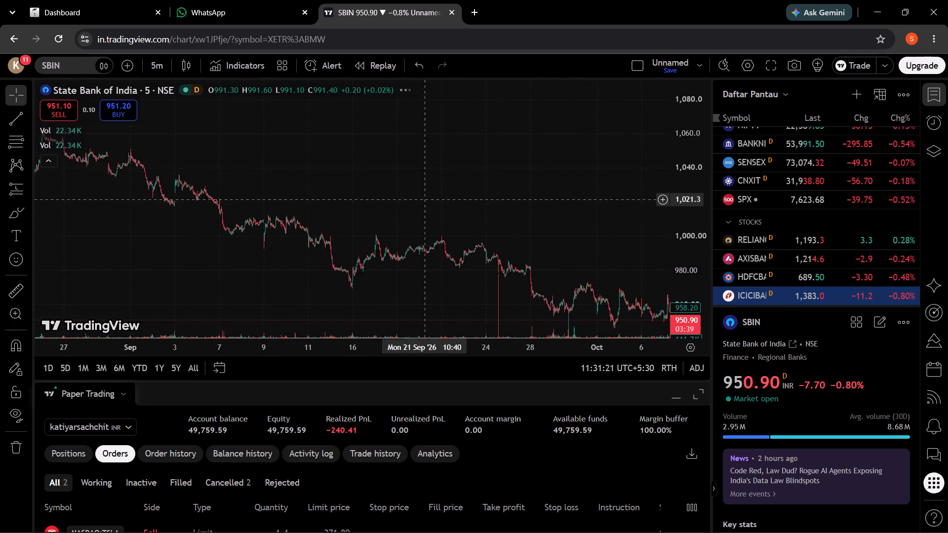
pyautogui.moveTo(395, 208); pyautogui.dragTo(242, 167)
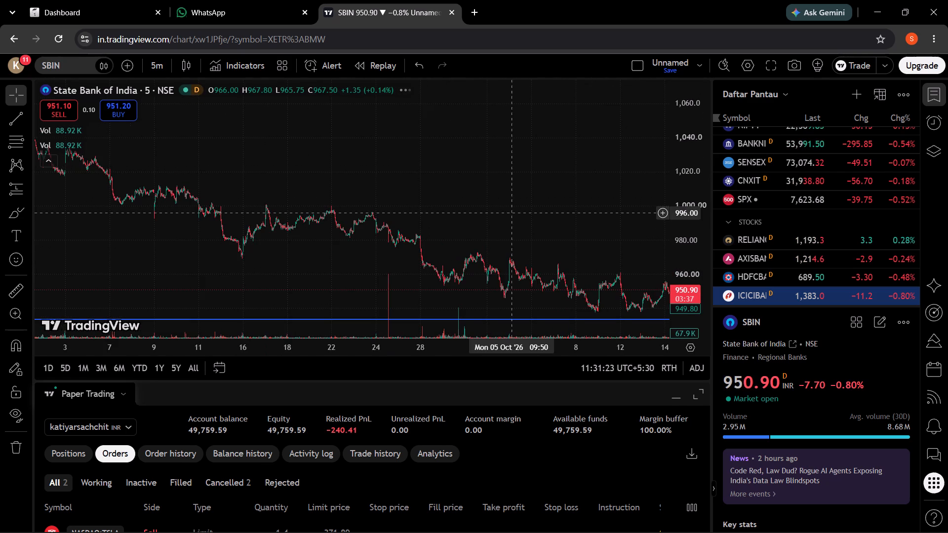
pyautogui.moveTo(512, 212); pyautogui.dragTo(301, 191)
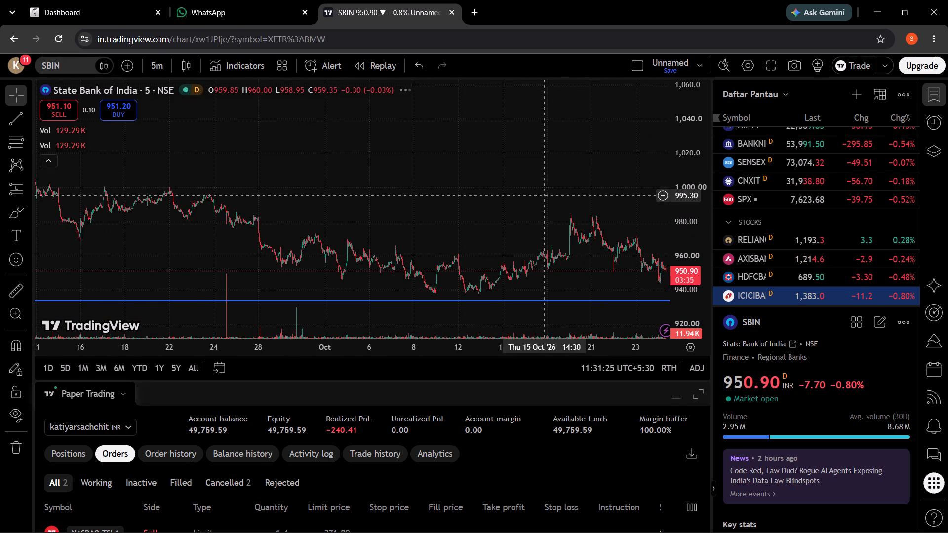
pyautogui.moveTo(475, 191); pyautogui.dragTo(297, 175)
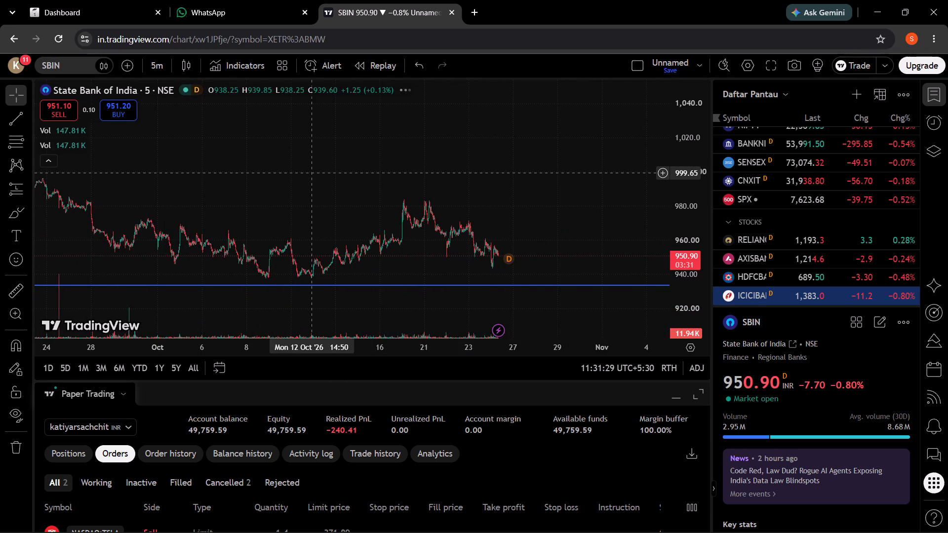
pyautogui.moveTo(263, 172); pyautogui.dragTo(384, 191)
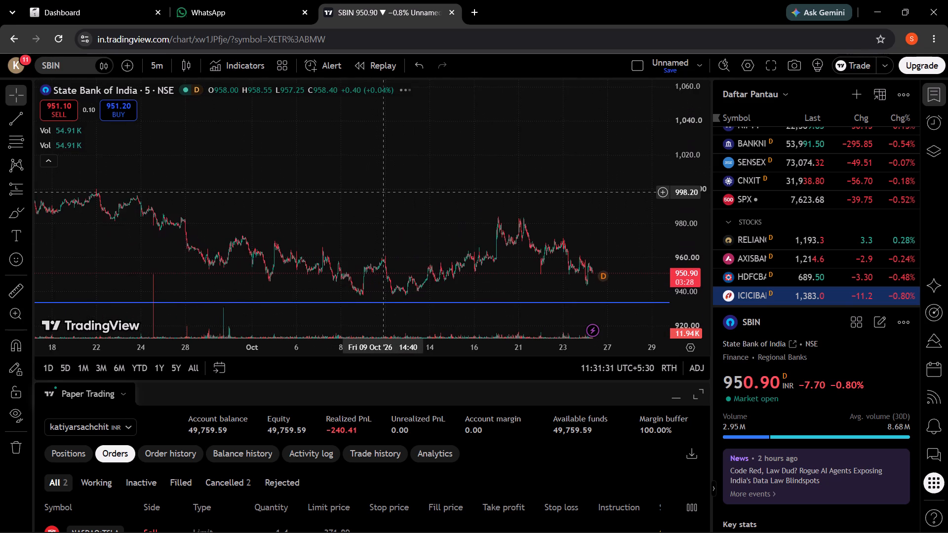
pyautogui.moveTo(234, 174); pyautogui.dragTo(427, 192)
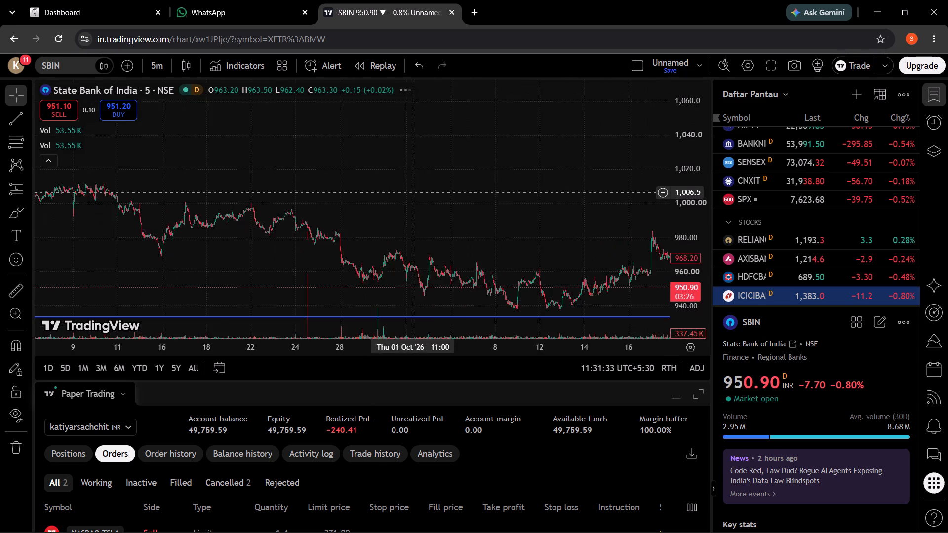
pyautogui.moveTo(427, 192); pyautogui.dragTo(647, 237)
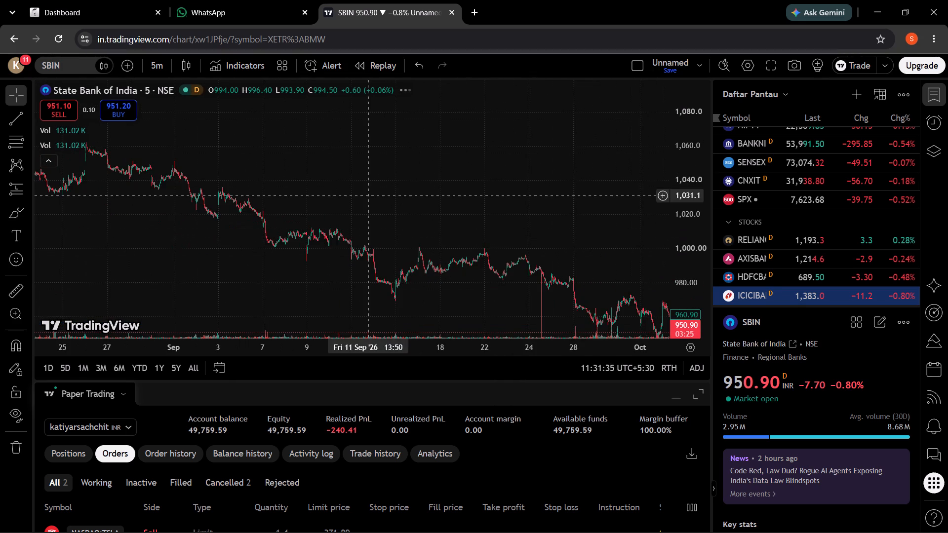
pyautogui.moveTo(369, 195); pyautogui.dragTo(327, 170)
pyautogui.moveTo(563, 189); pyautogui.dragTo(303, 156)
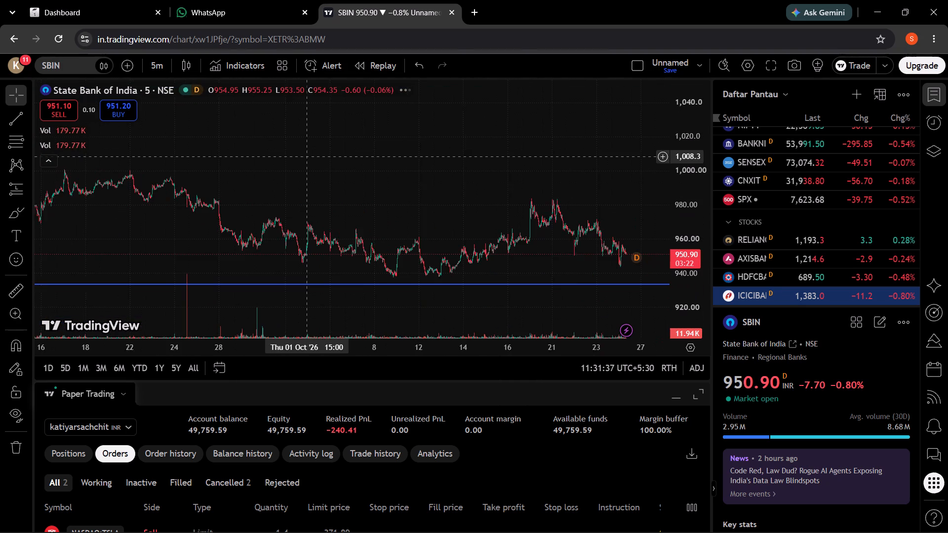
pyautogui.moveTo(484, 191); pyautogui.dragTo(313, 211)
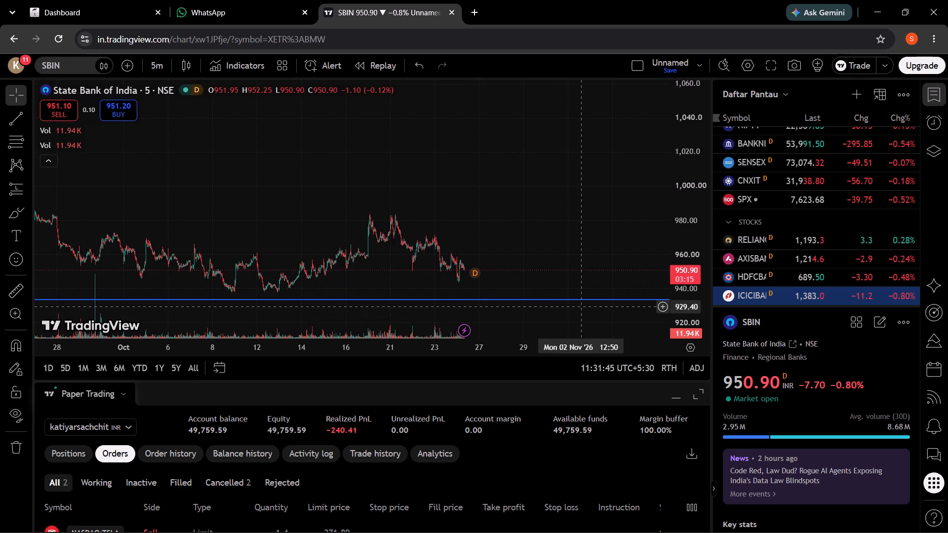
pyautogui.moveTo(450, 167); pyautogui.dragTo(460, 173)
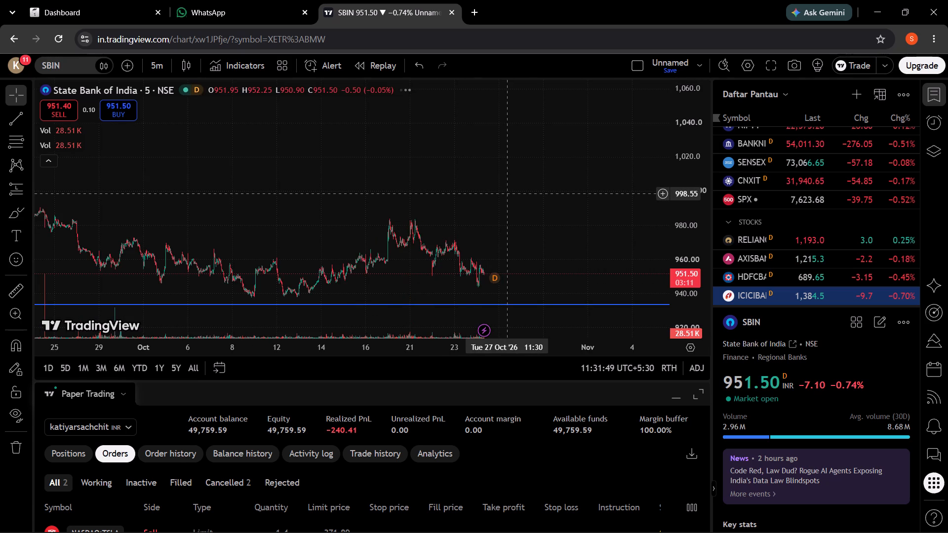
pyautogui.moveTo(481, 188); pyautogui.dragTo(505, 153)
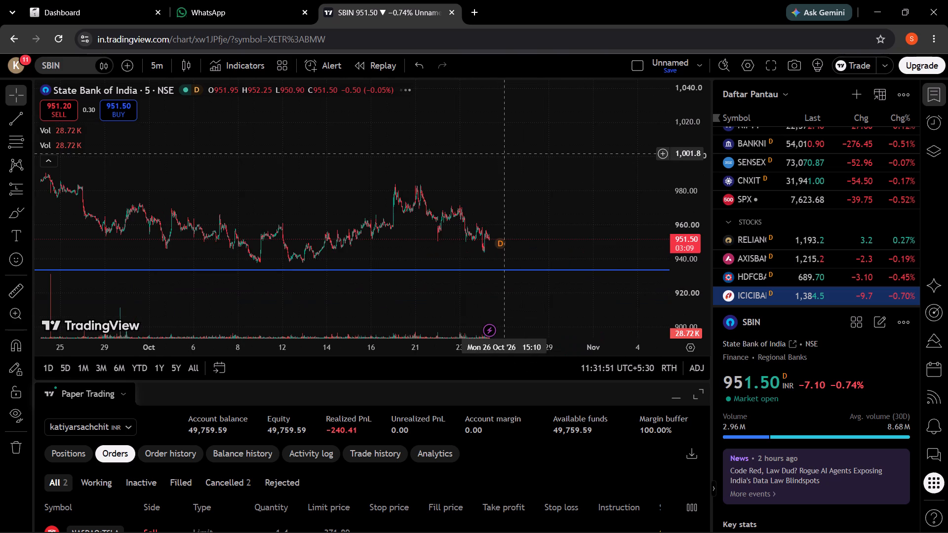
pyautogui.moveTo(385, 140); pyautogui.dragTo(507, 152)
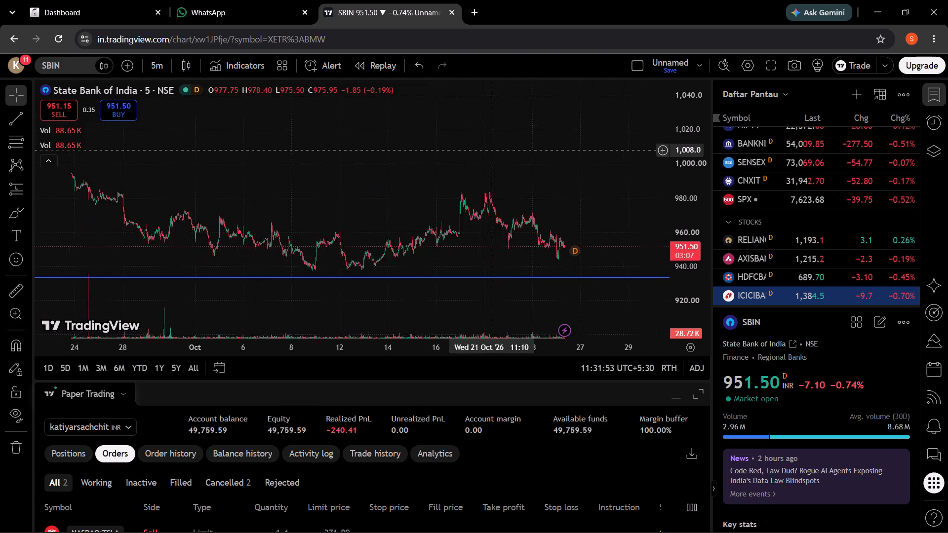
pyautogui.moveTo(507, 152); pyautogui.dragTo(552, 162)
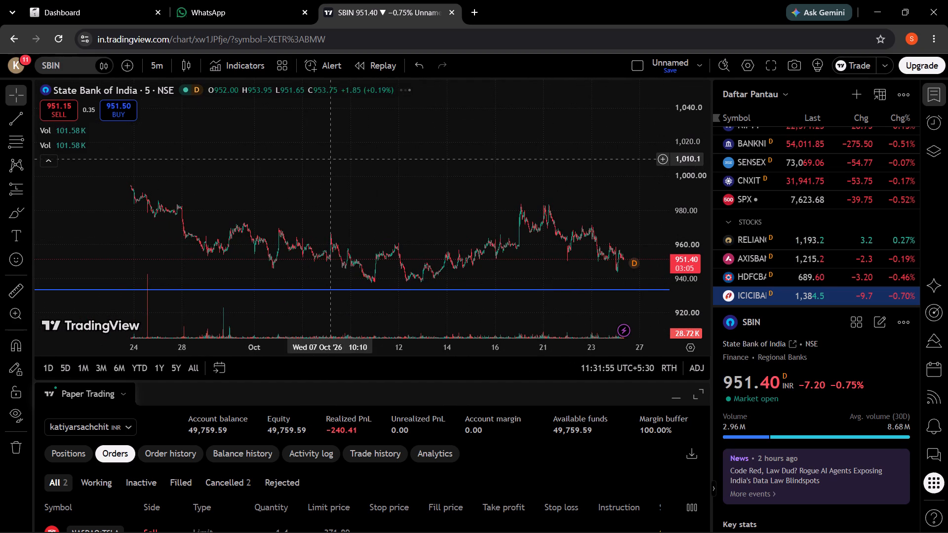
pyautogui.moveTo(330, 159); pyautogui.dragTo(266, 130)
pyautogui.moveTo(197, 138); pyautogui.dragTo(500, 216)
pyautogui.moveTo(433, 195); pyautogui.dragTo(406, 192)
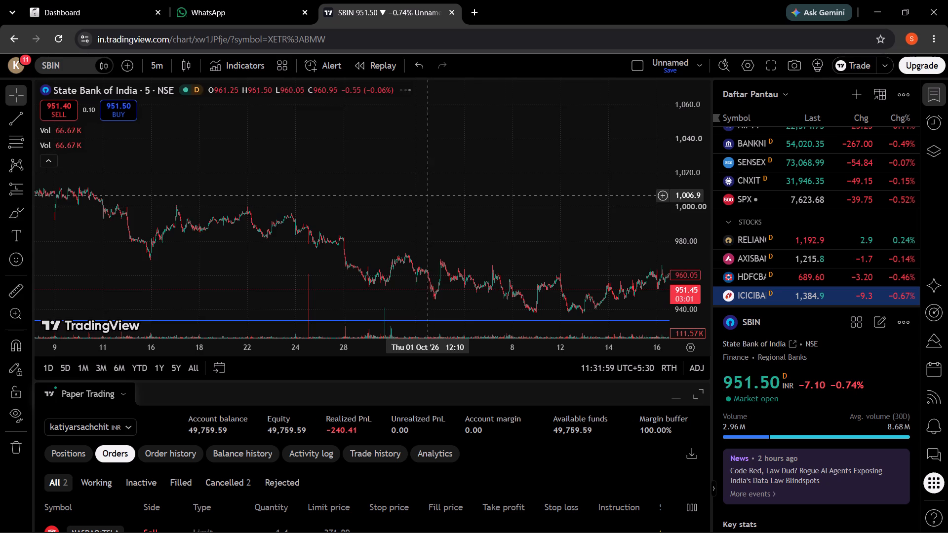
pyautogui.moveTo(406, 192); pyautogui.dragTo(267, 158)
pyautogui.moveTo(415, 179); pyautogui.dragTo(248, 160)
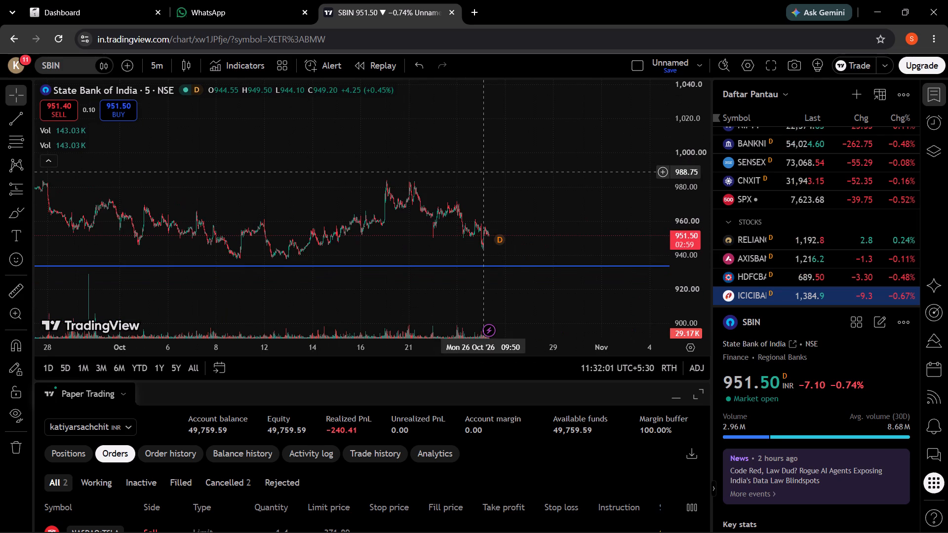
pyautogui.moveTo(551, 202); pyautogui.dragTo(442, 189)
pyautogui.scroll(-3, 442, 189)
pyautogui.scroll(2, 442, 189)
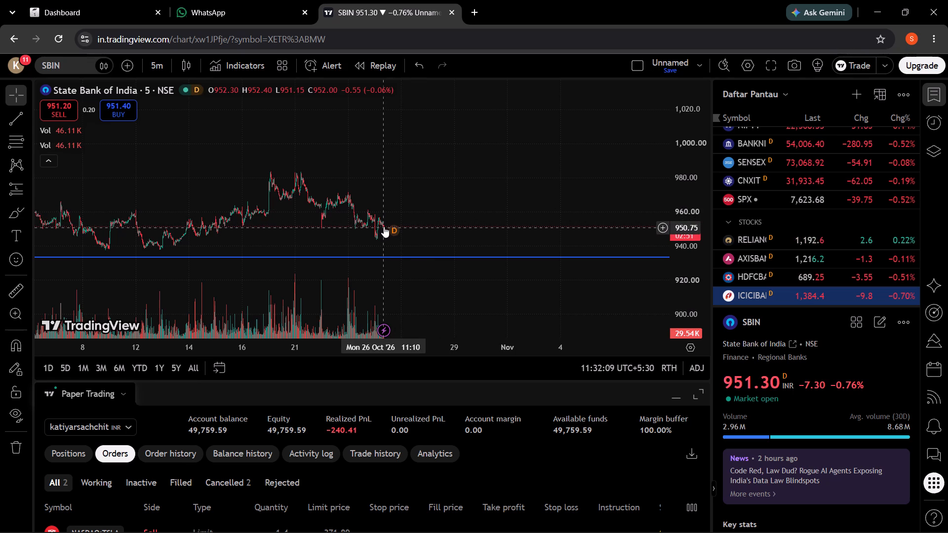
# Draw a descending trend line above the recent highs, from about 986.60 on 21 Oct to about 954.40 on 27 Oct.
pyautogui.click(19, 121)
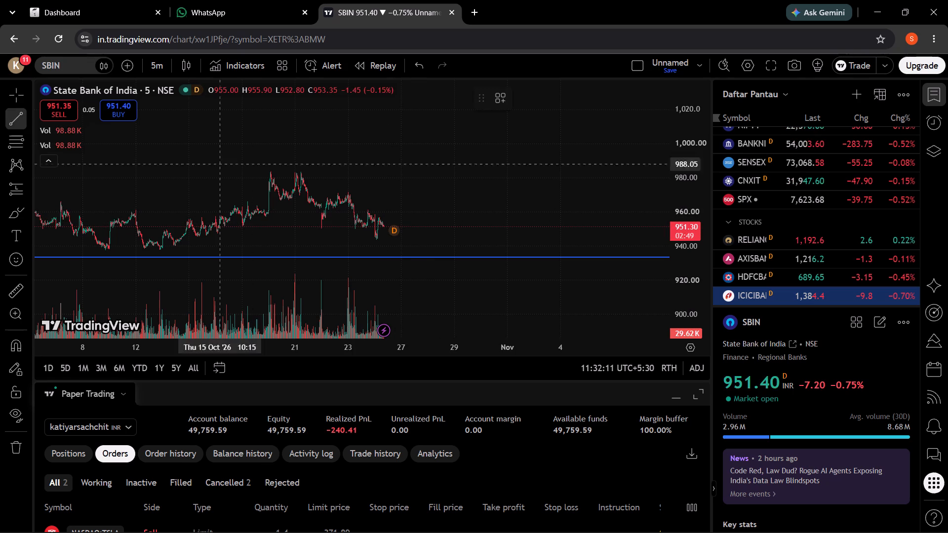
pyautogui.moveTo(297, 166); pyautogui.dragTo(404, 221)
pyautogui.click(404, 221)
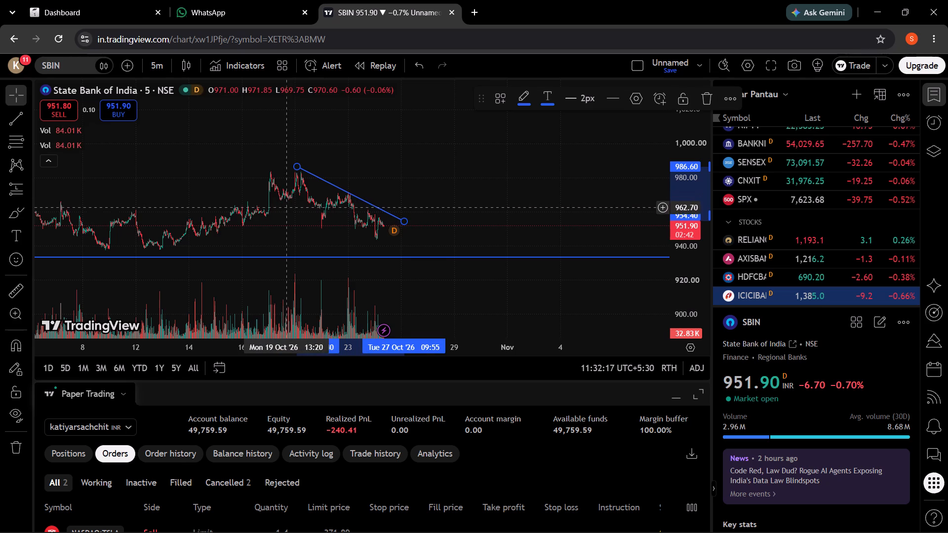
# Draw a descending trend line under the recent lows, from about 963.05 on 19 Oct to about 933.05 on 26 Oct.
pyautogui.click(11, 112)
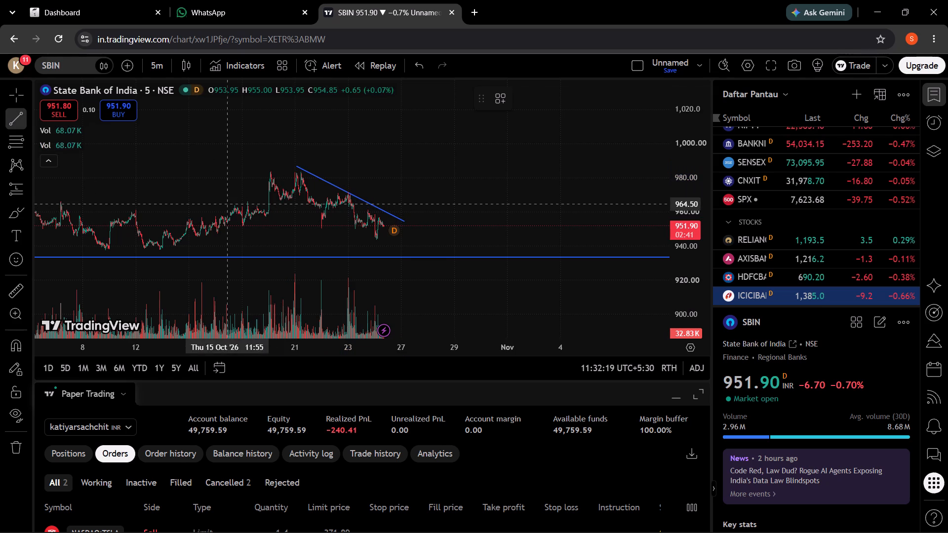
pyautogui.moveTo(287, 206); pyautogui.dragTo(380, 242)
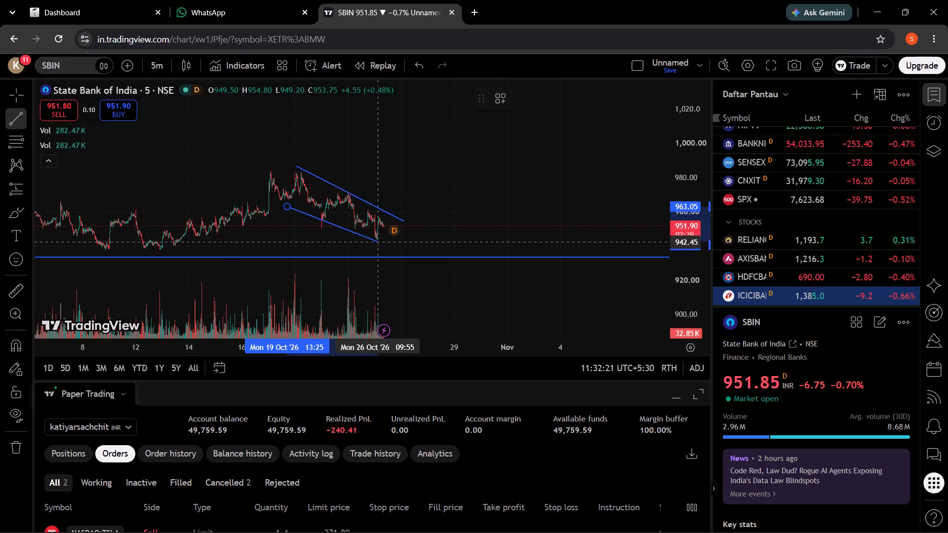
pyautogui.moveTo(380, 242); pyautogui.dragTo(390, 258)
pyautogui.click(390, 258)
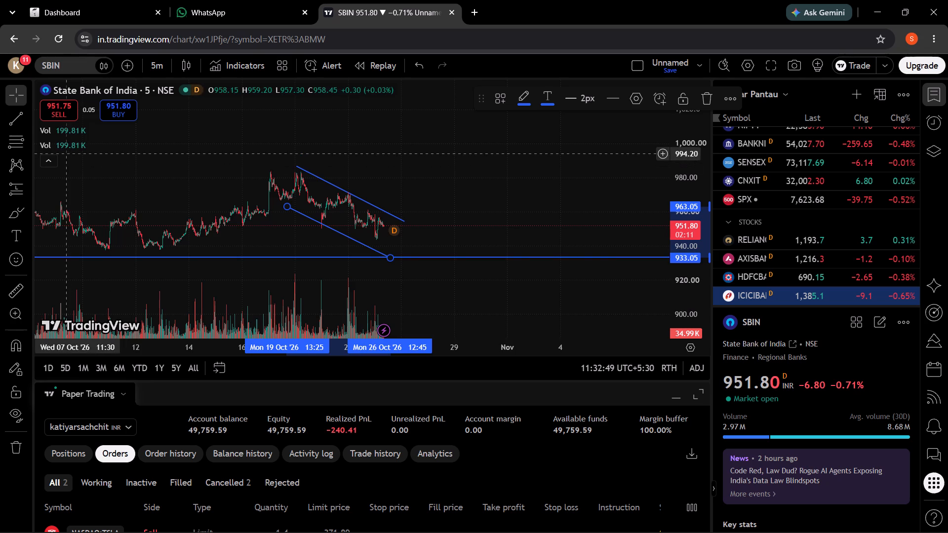
# Draw a nearly horizontal support line along the October lows, from about 938.45 on 8 Oct to about 939.20 on 3 Nov.
pyautogui.click(7, 117)
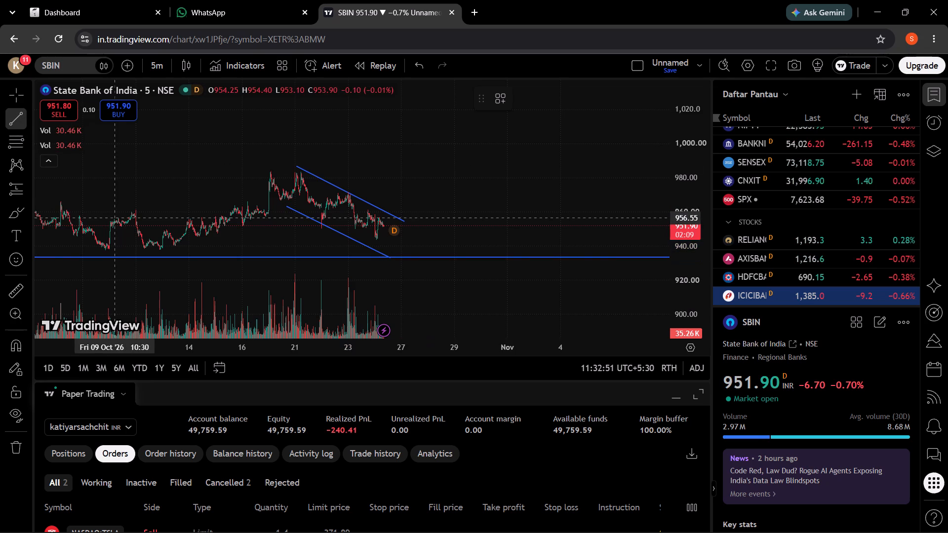
pyautogui.moveTo(99, 248); pyautogui.dragTo(318, 246)
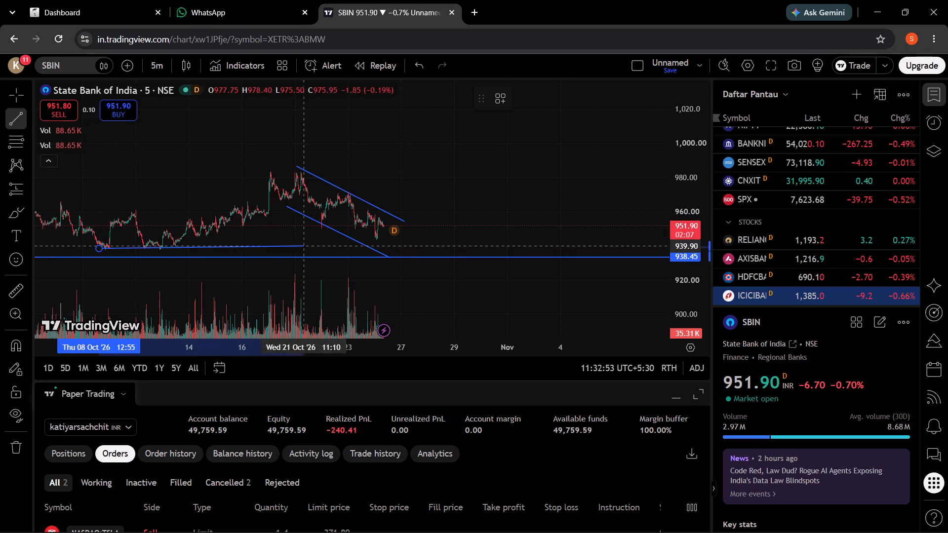
pyautogui.moveTo(318, 246); pyautogui.dragTo(546, 247)
pyautogui.click(546, 247)
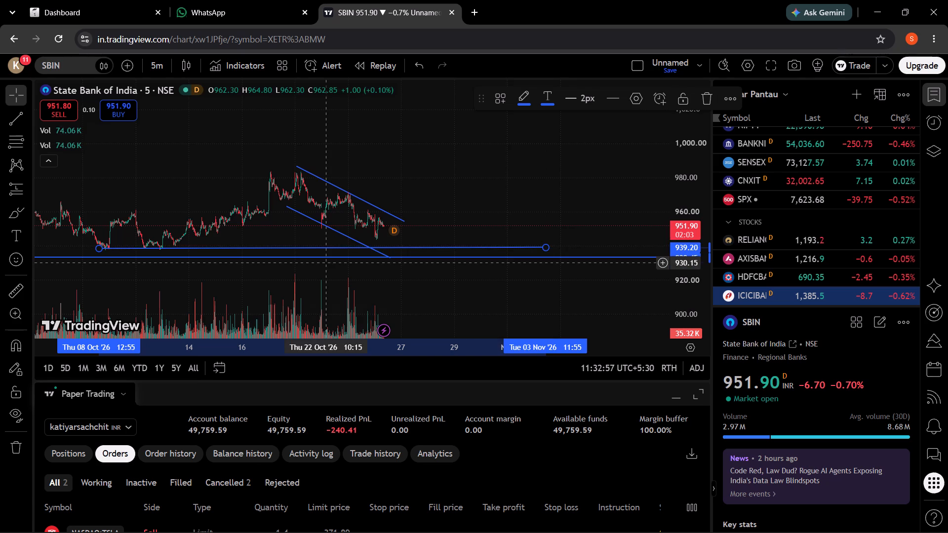
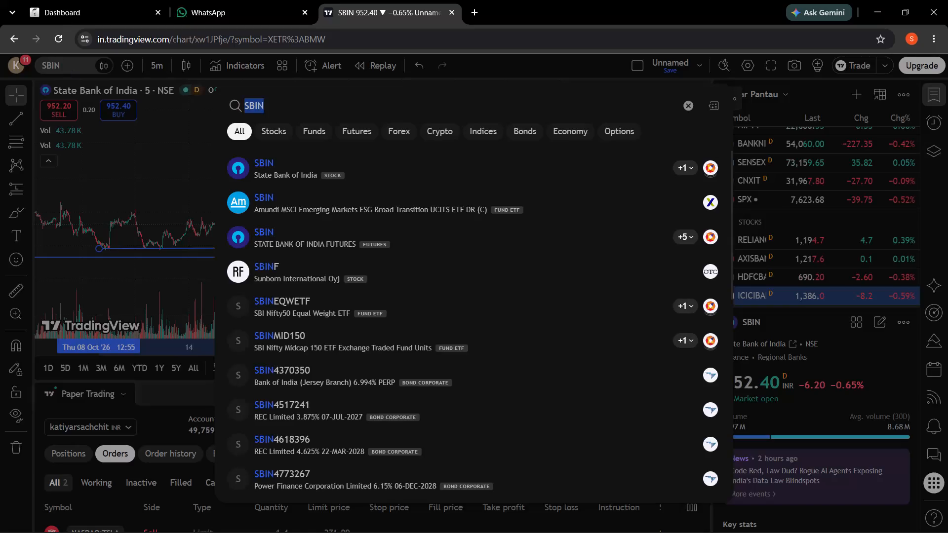
# Switch the chart to the Bayerische Motoren Werke AG stock (BMW) on XETR.
pyautogui.write('bmw')
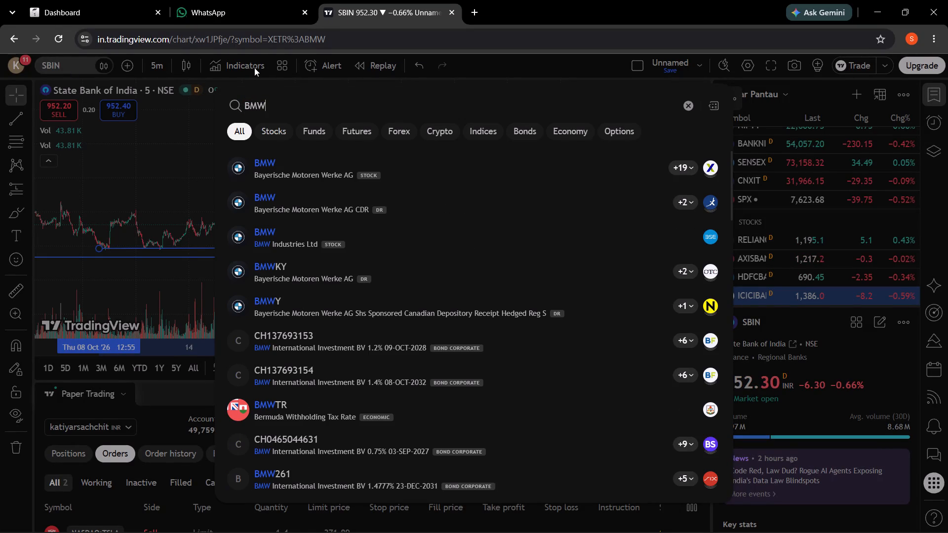
pyautogui.click(426, 162)
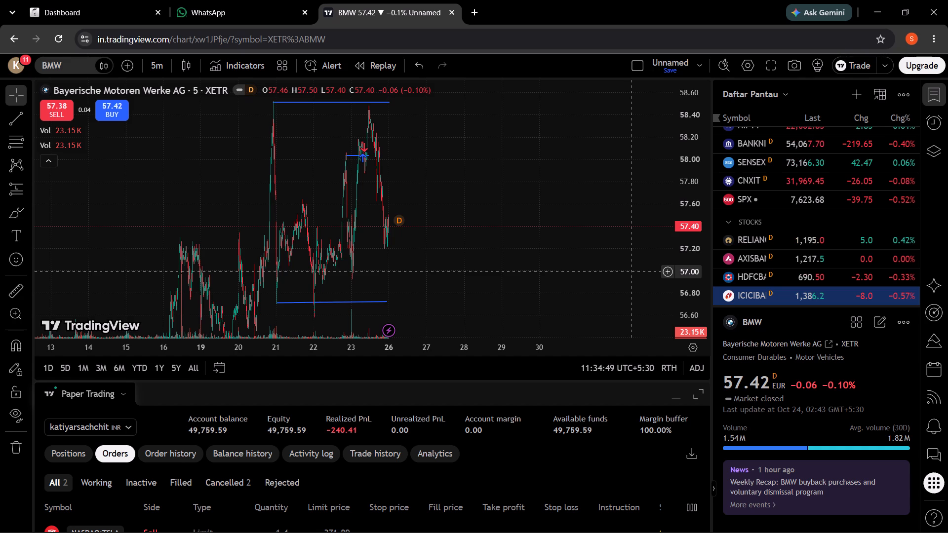
# Examine BMW's 5-minute price swings and the marked range across mid to late October.
pyautogui.moveTo(680, 161); pyautogui.dragTo(685, 207)
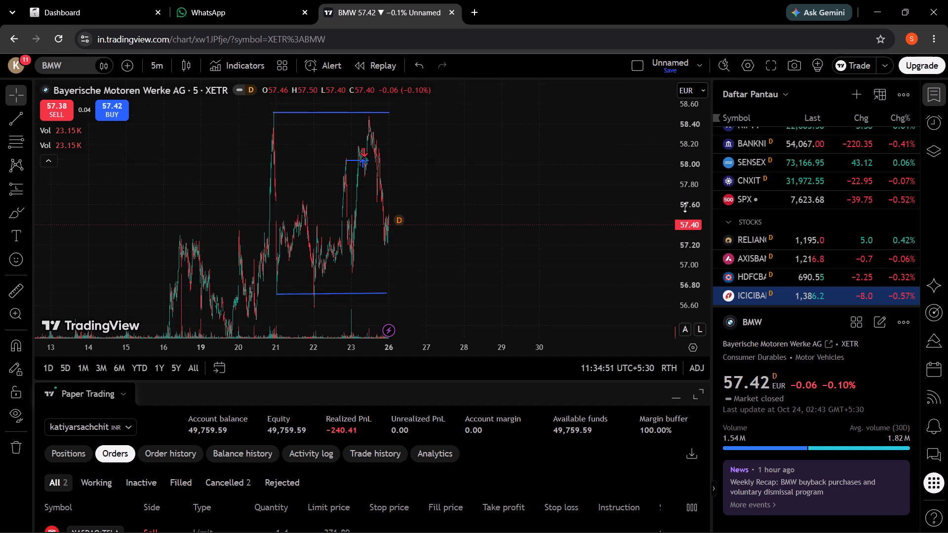
pyautogui.moveTo(685, 207); pyautogui.dragTo(690, 274)
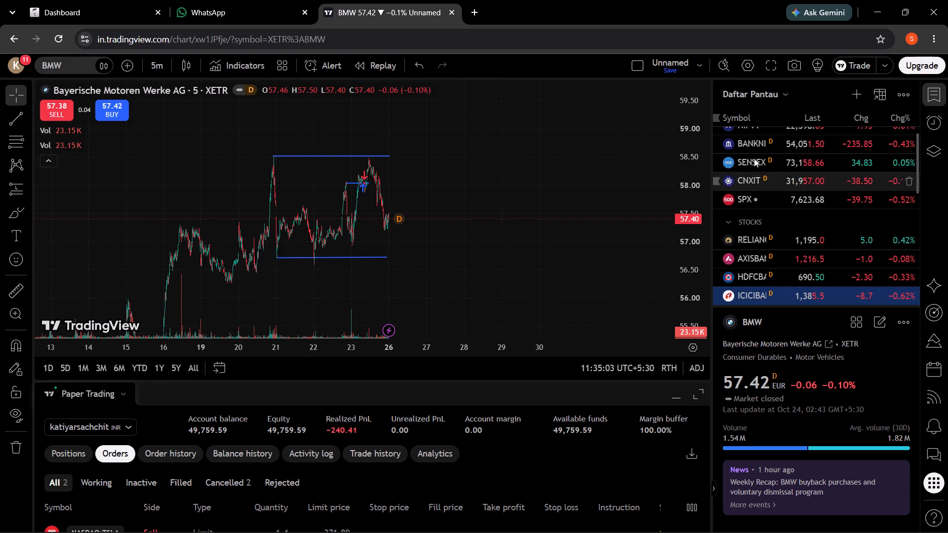
pyautogui.moveTo(689, 142); pyautogui.dragTo(695, 161)
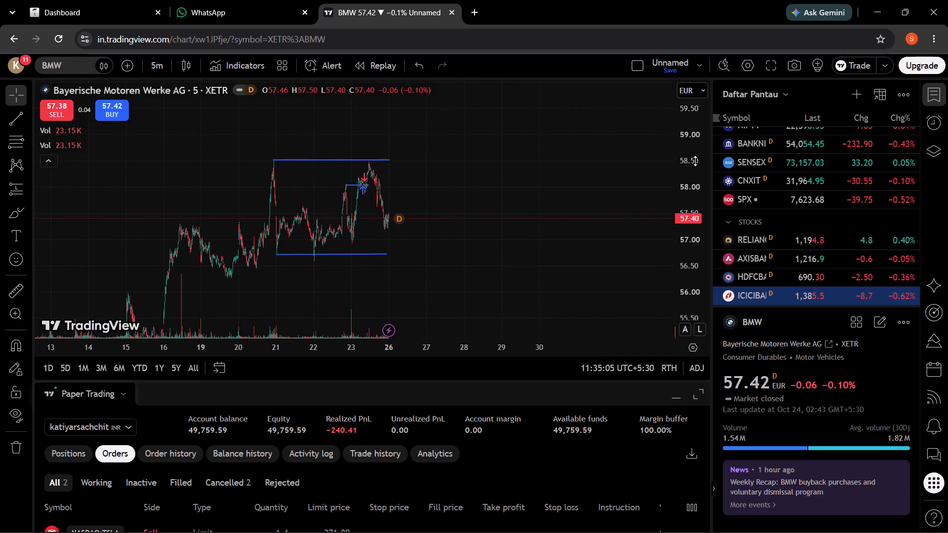
pyautogui.moveTo(695, 161); pyautogui.dragTo(697, 188)
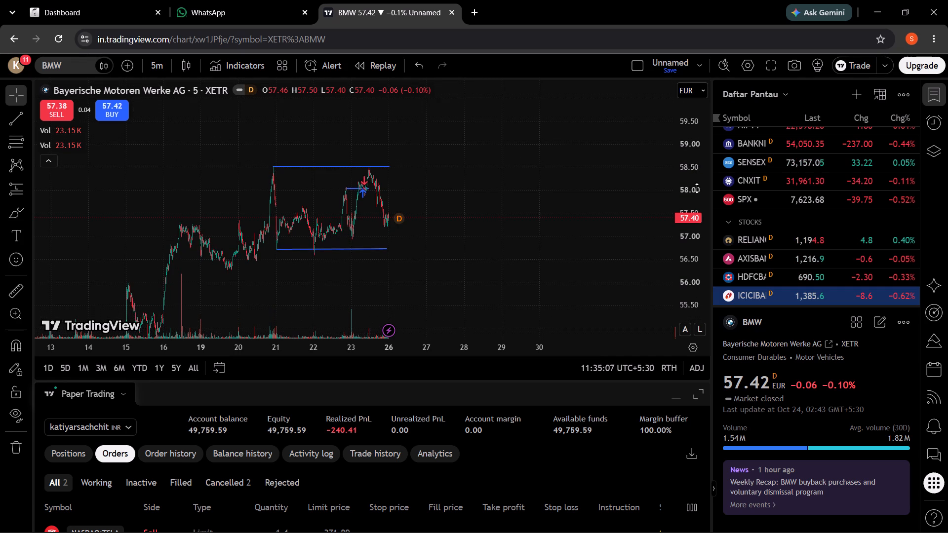
pyautogui.moveTo(697, 188); pyautogui.dragTo(702, 243)
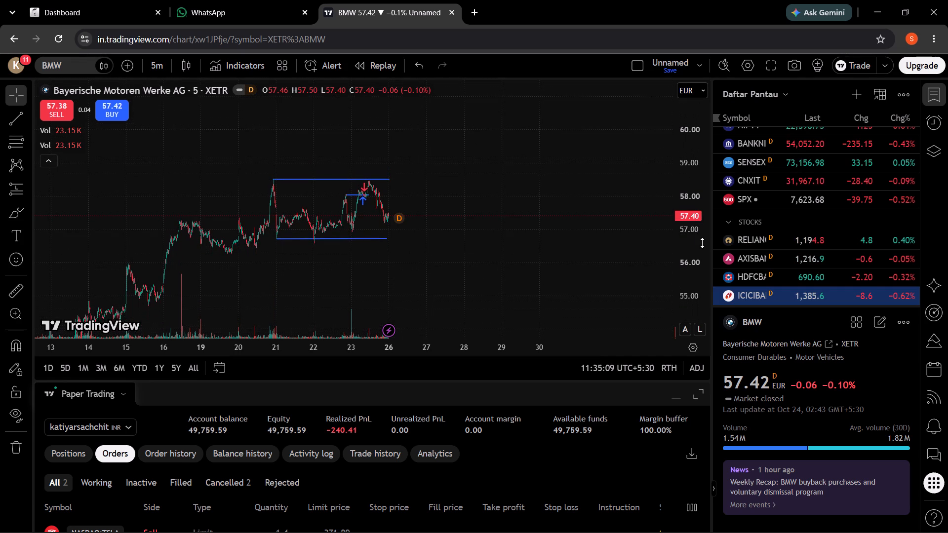
pyautogui.moveTo(702, 243); pyautogui.dragTo(701, 241)
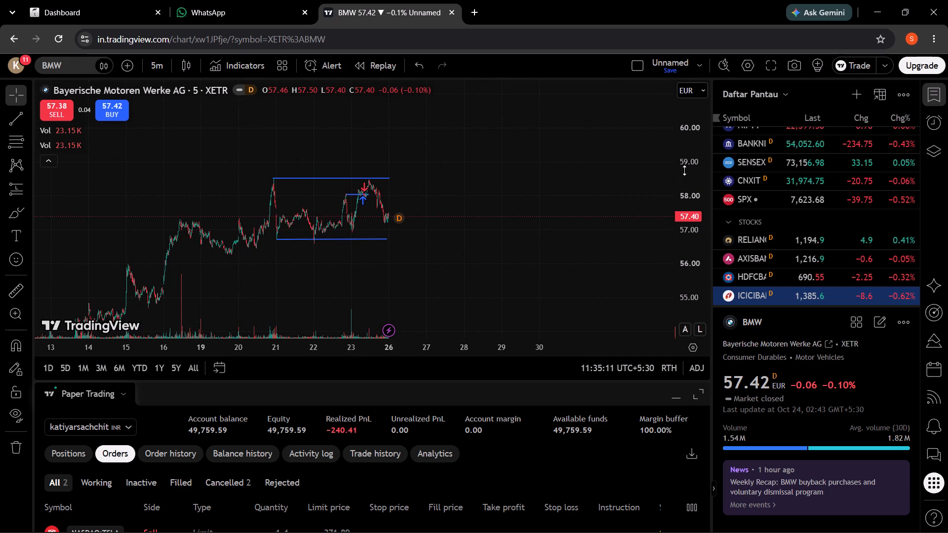
pyautogui.moveTo(693, 180); pyautogui.dragTo(695, 194)
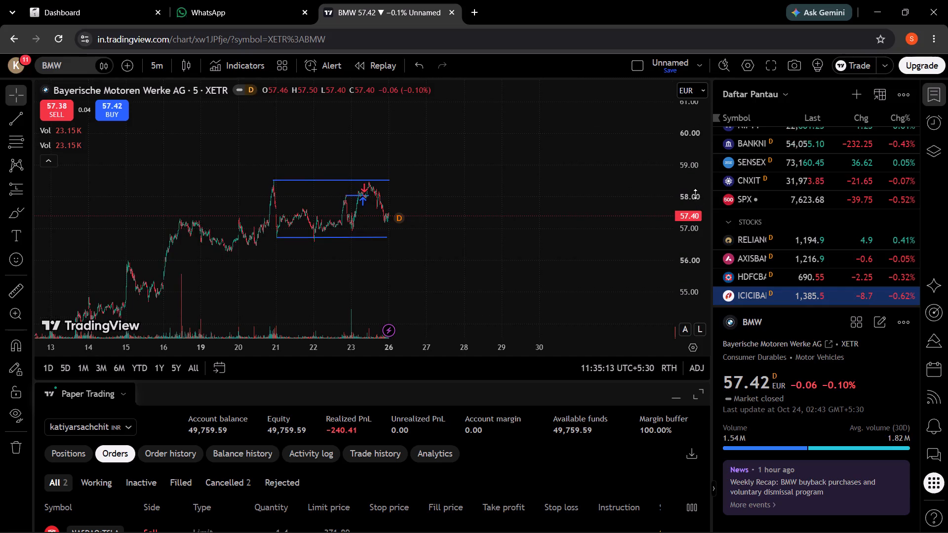
# Search Google in a new tab for "time in germany" and return to the BMW chart.
pyautogui.click(475, 11)
pyautogui.press('i')
pyautogui.press('BackSpace')
pyautogui.press('BackSpace')
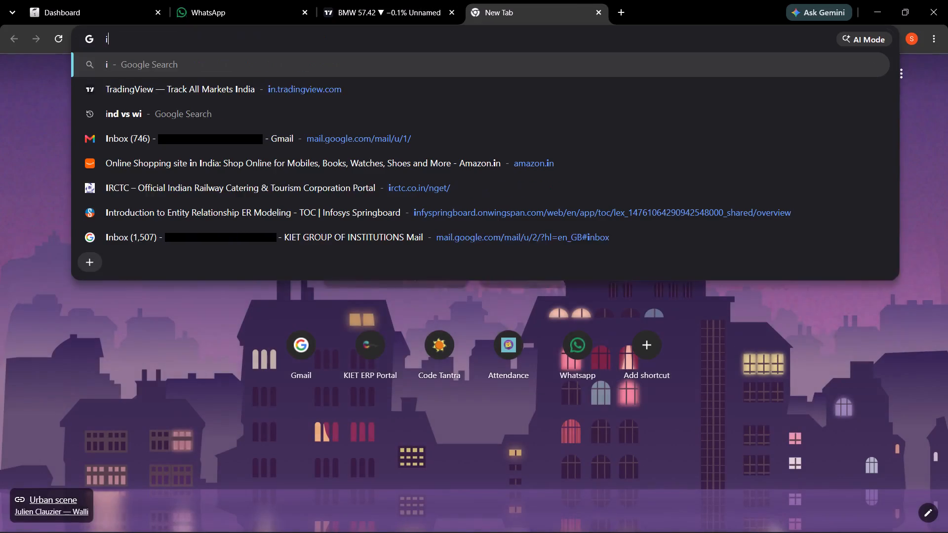
pyautogui.press('BackSpace')
pyautogui.write('time in germany')
pyautogui.press('Return')
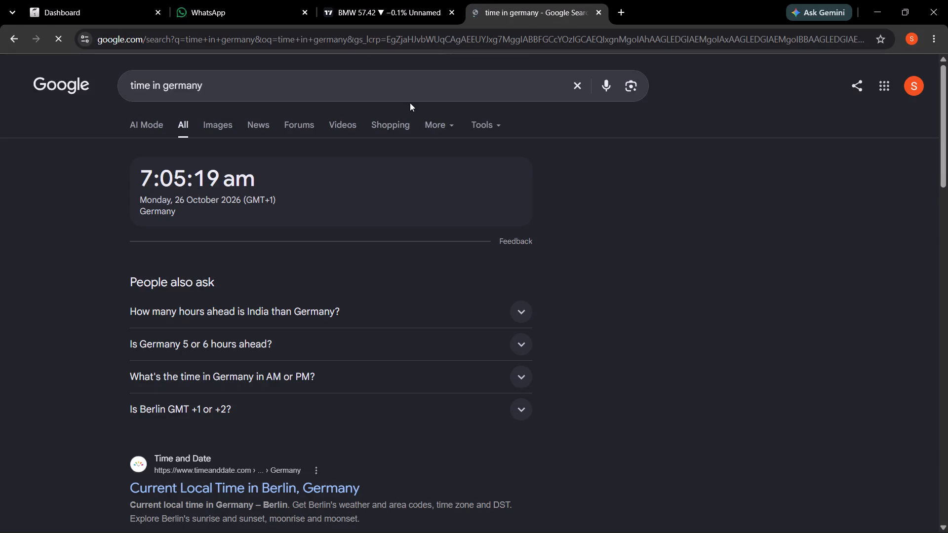
pyautogui.click(599, 17)
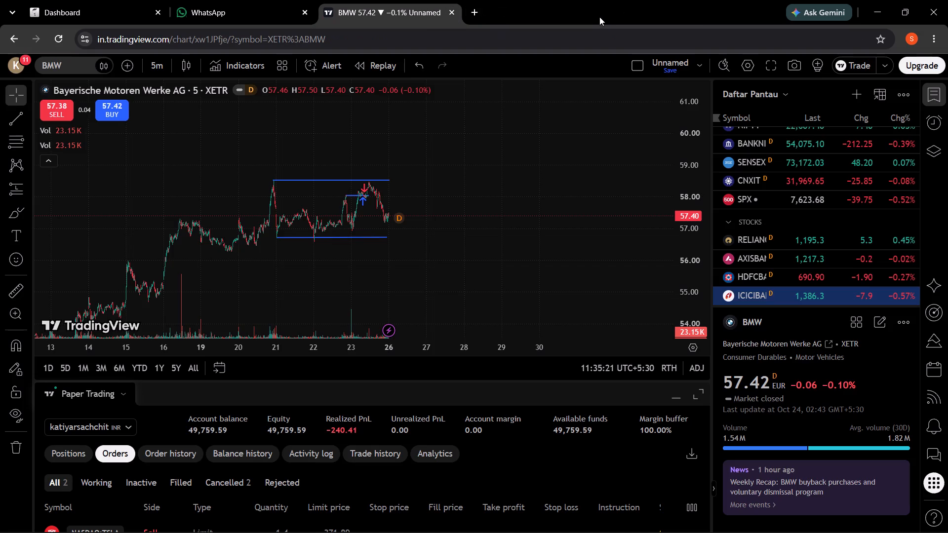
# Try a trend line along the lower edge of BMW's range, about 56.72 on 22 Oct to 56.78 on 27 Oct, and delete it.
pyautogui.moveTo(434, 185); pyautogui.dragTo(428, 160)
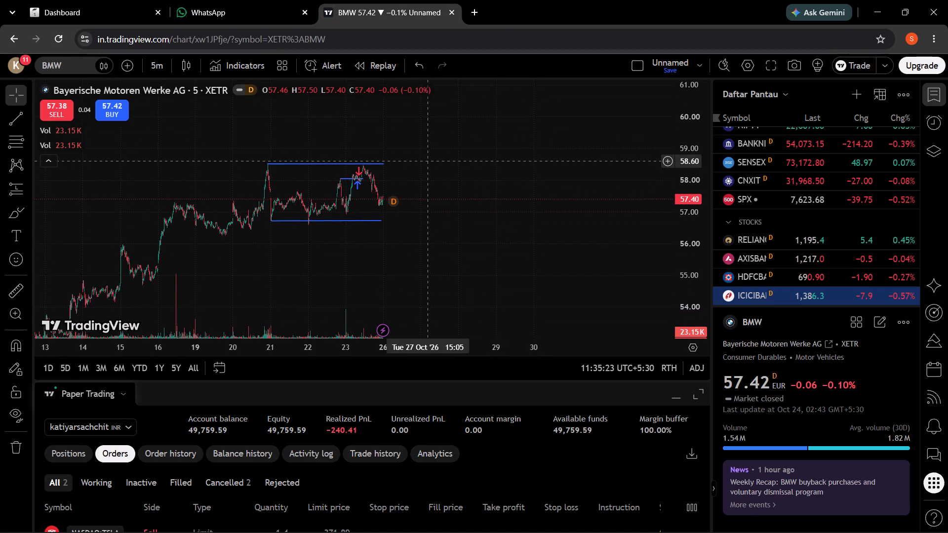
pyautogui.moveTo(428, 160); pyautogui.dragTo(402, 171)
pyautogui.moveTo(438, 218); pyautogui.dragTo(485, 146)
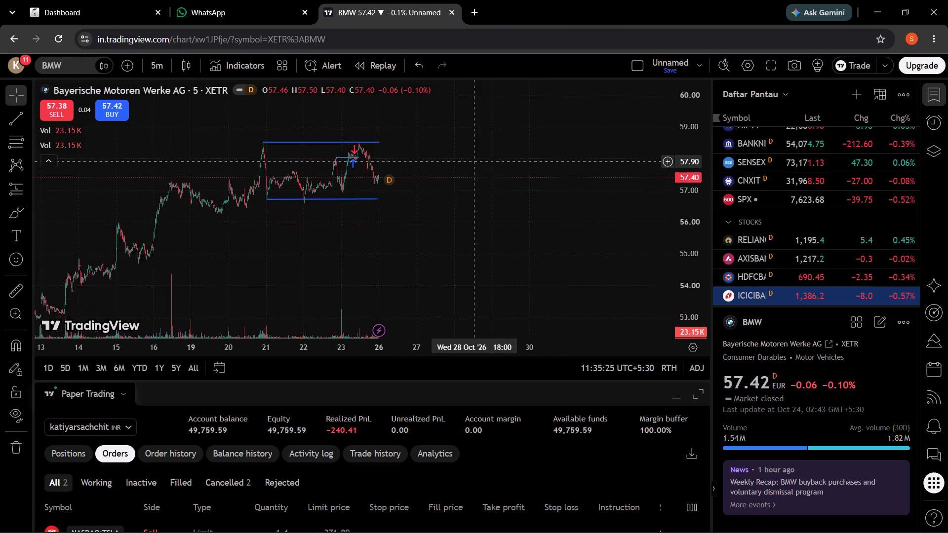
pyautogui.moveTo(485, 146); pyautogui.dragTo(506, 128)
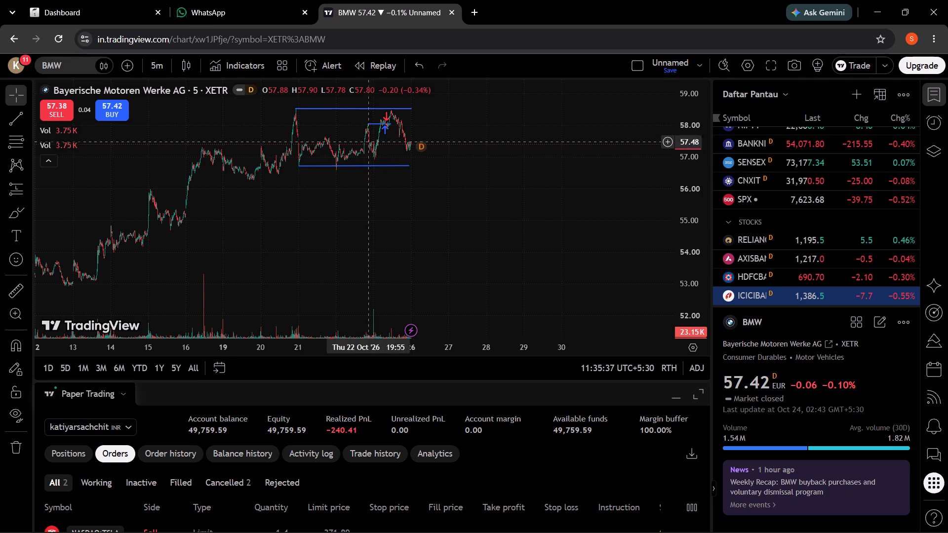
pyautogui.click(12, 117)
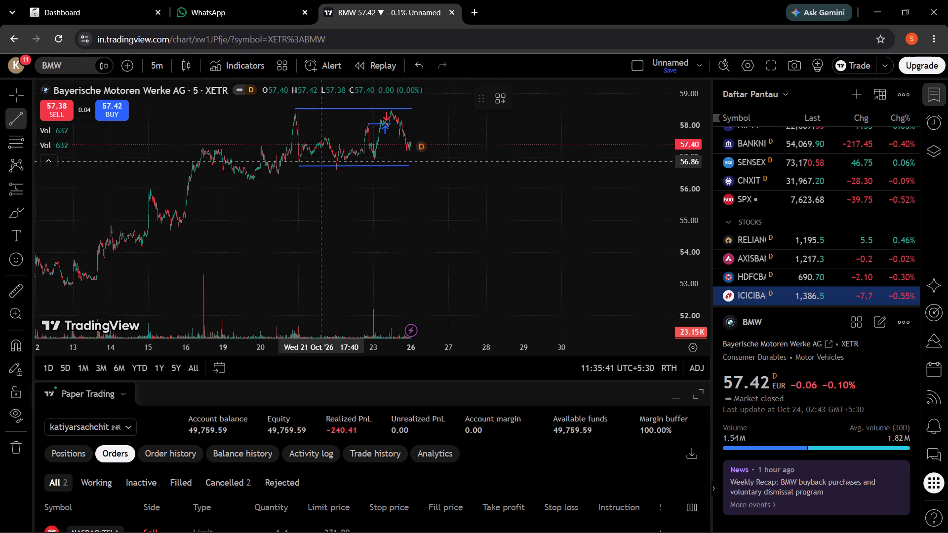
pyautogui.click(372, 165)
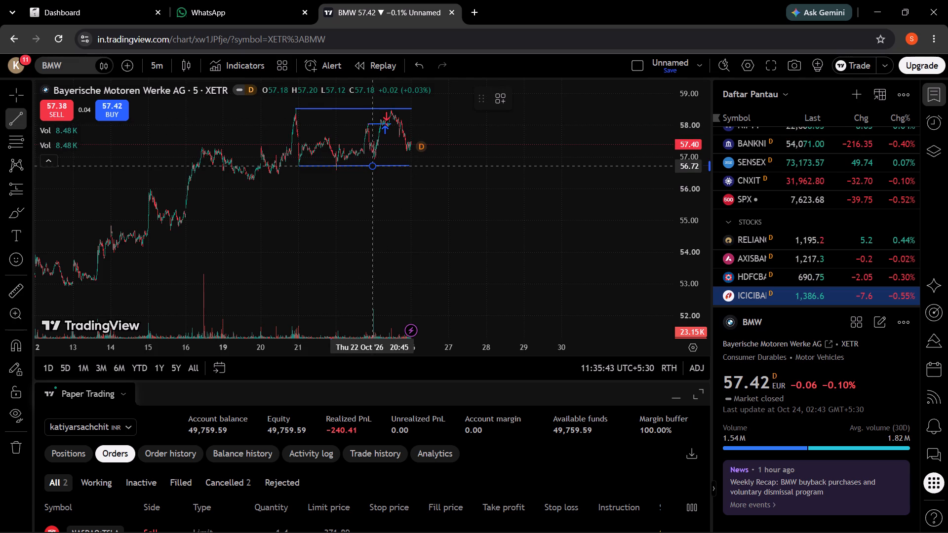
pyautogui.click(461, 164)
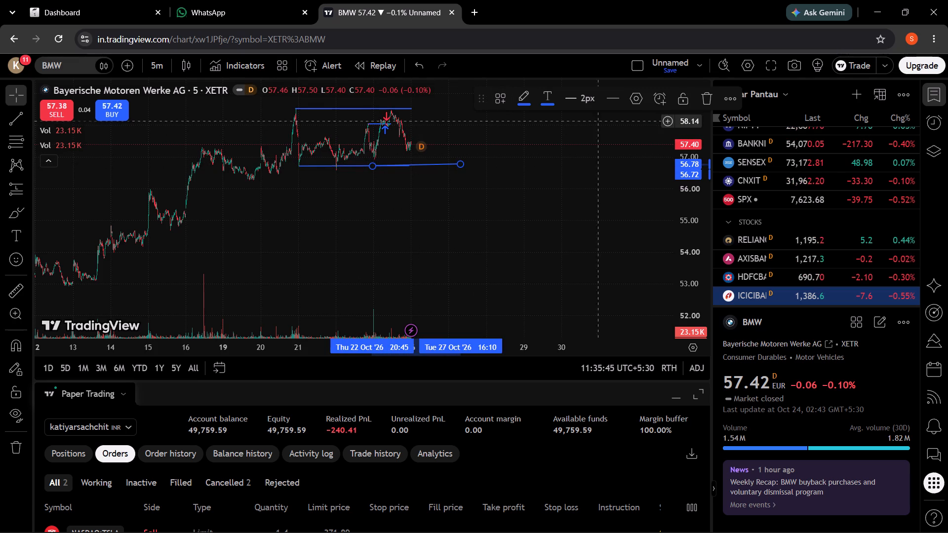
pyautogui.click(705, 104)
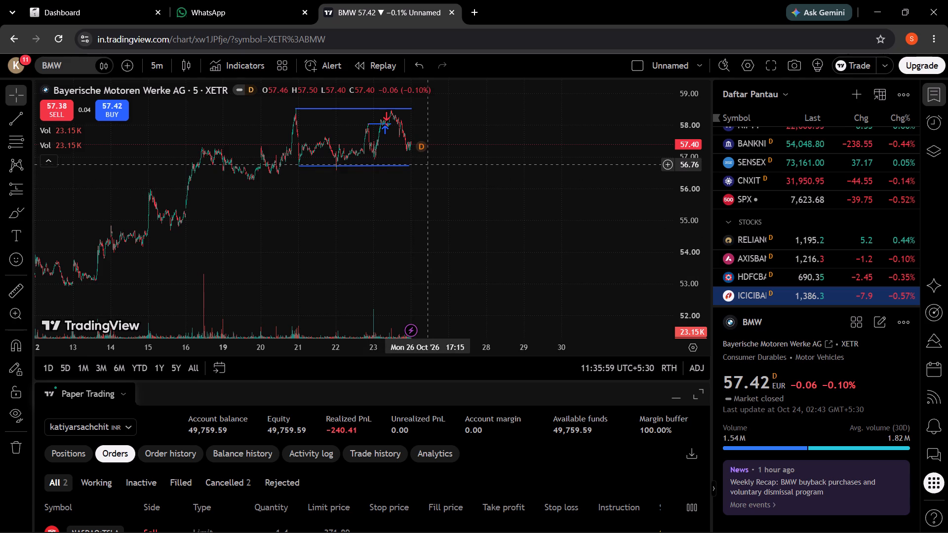
# Prepare a limit sell order for 8 BMW shares.
pyautogui.click(859, 64)
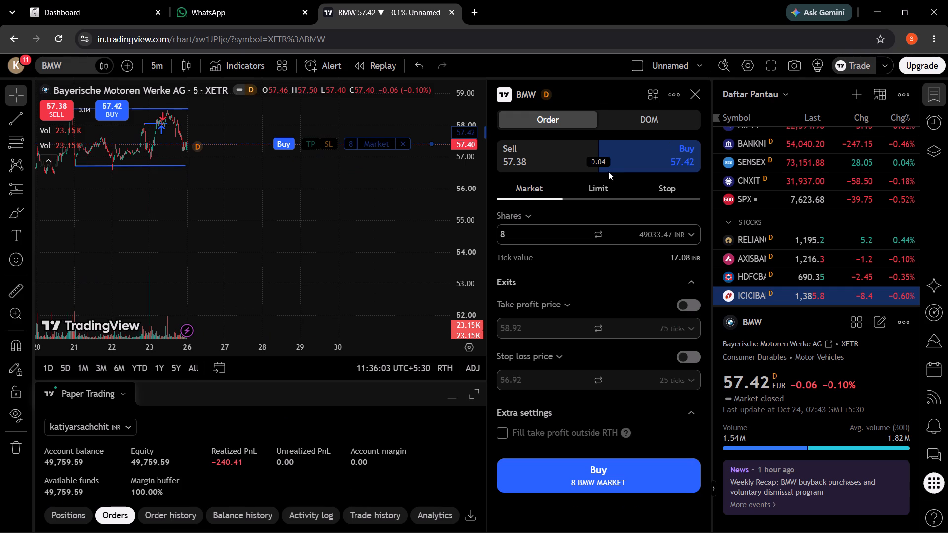
pyautogui.click(581, 189)
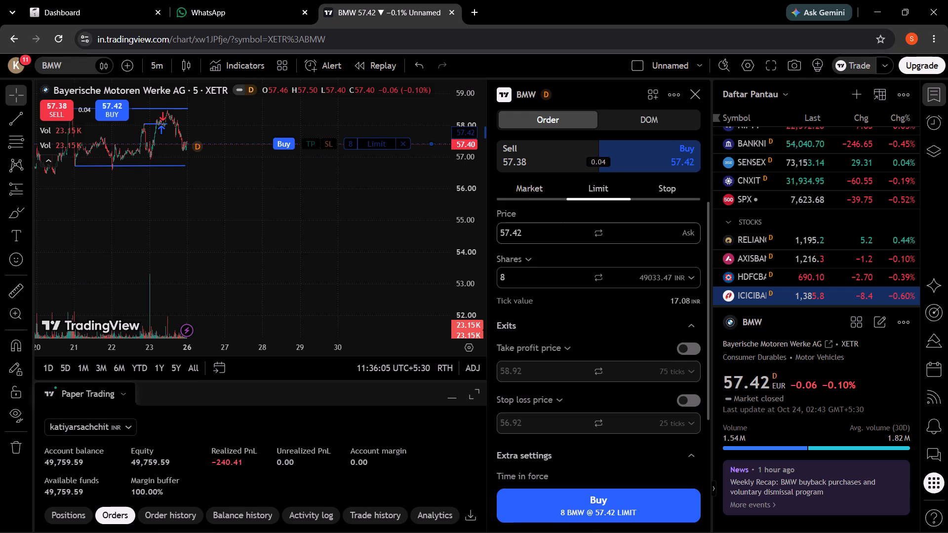
pyautogui.click(510, 274)
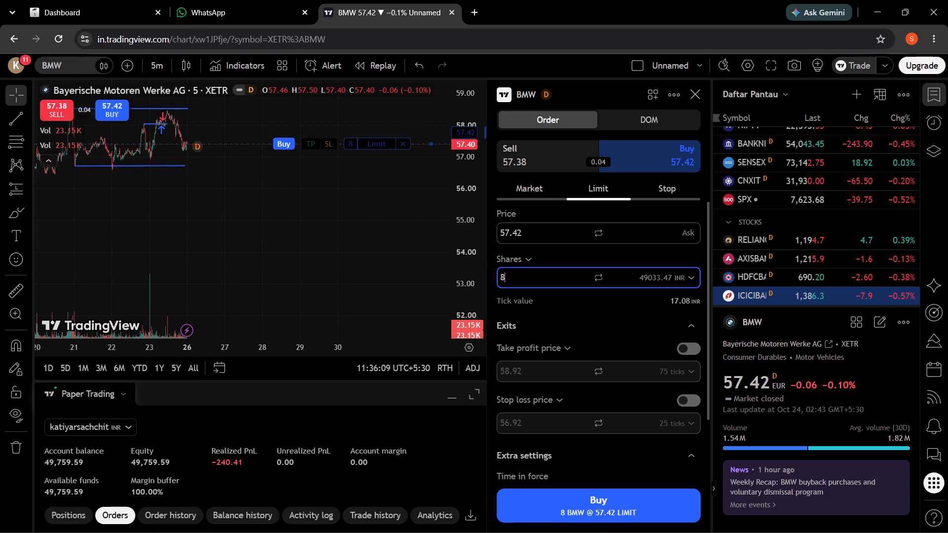
pyautogui.press('BackSpace')
pyautogui.press('9')
pyautogui.press('BackSpace')
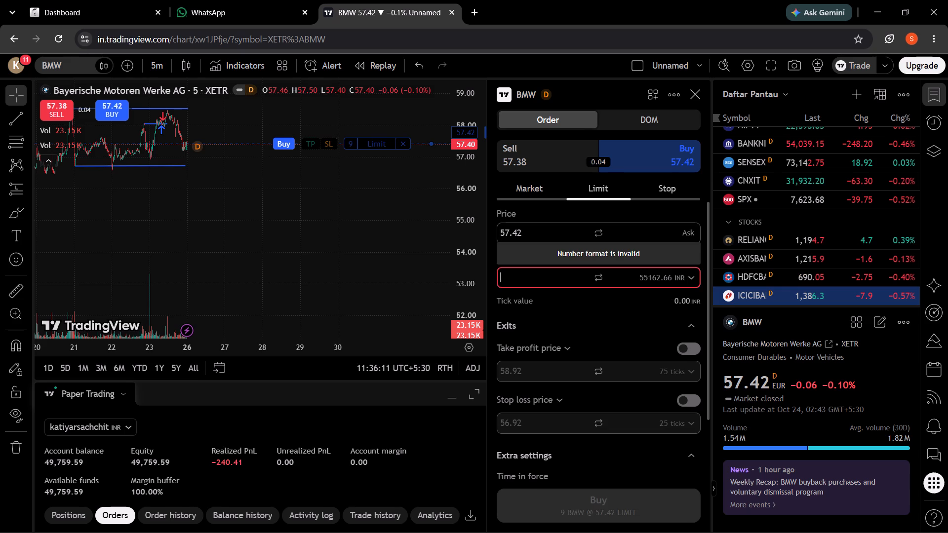
pyautogui.press('8')
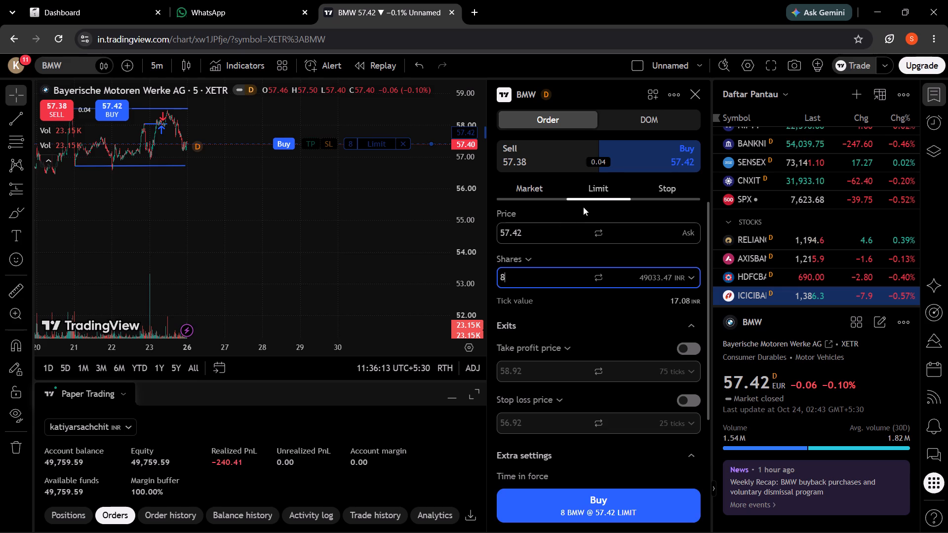
pyautogui.click(537, 155)
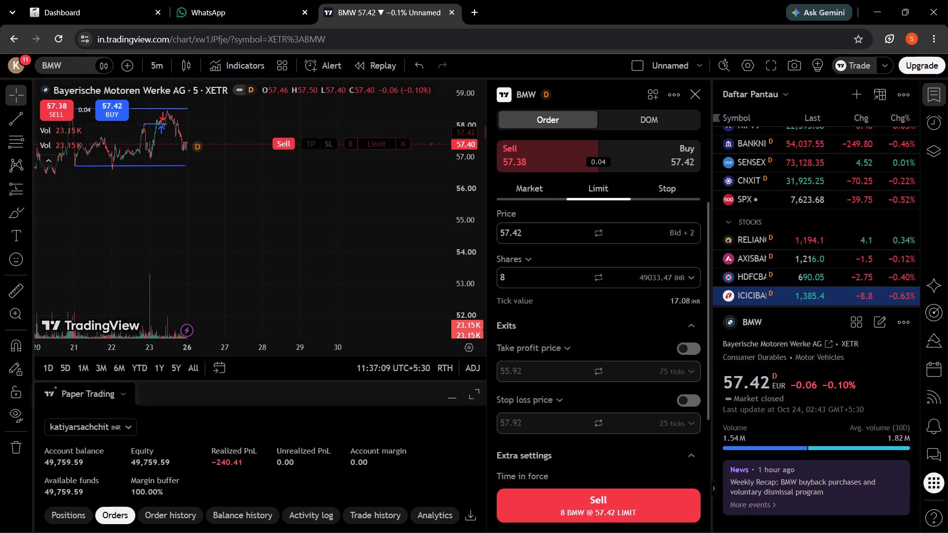
# Enable take profit on the BMW sell order and set its price to 56.75.
pyautogui.click(530, 371)
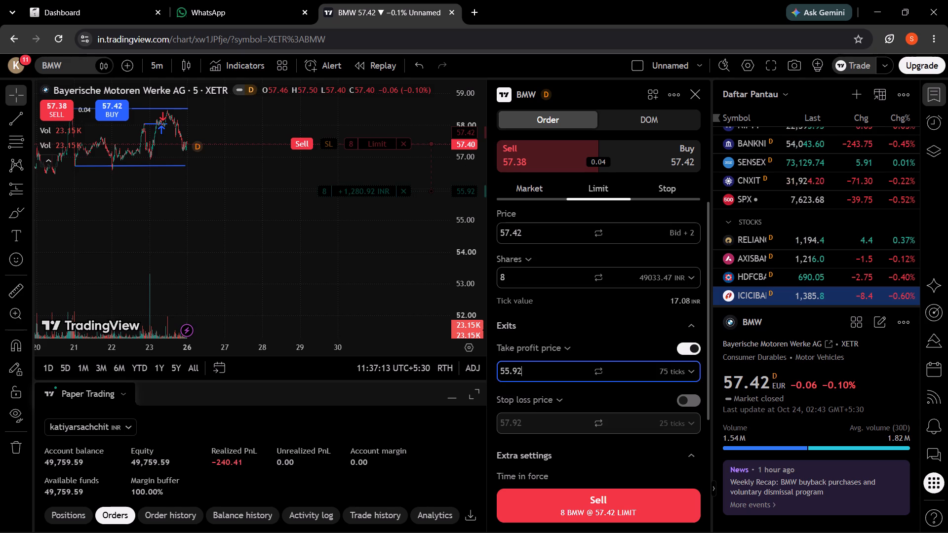
pyautogui.press('BackSpace')
pyautogui.press('BackSpace')
pyautogui.press('BackSpace')
pyautogui.press('BackSpace')
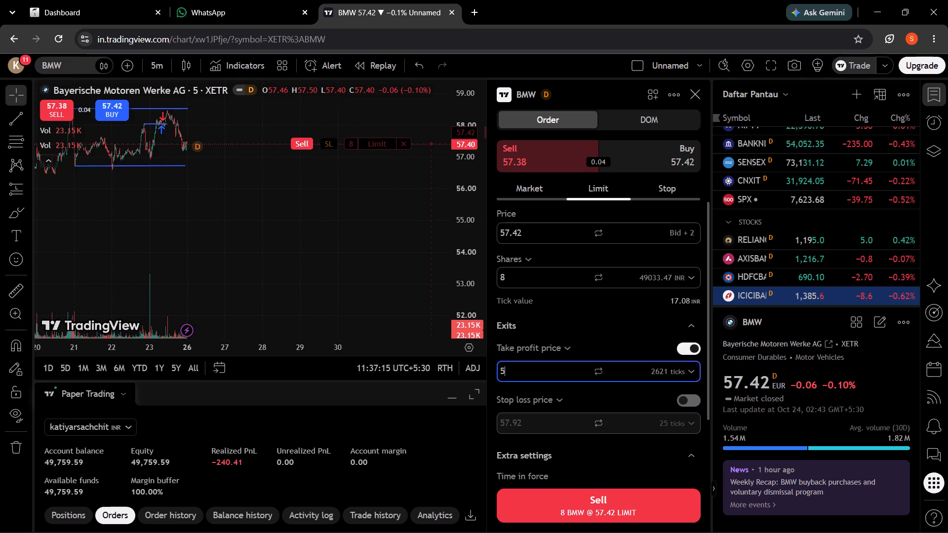
pyautogui.press('6')
pyautogui.write('.75')
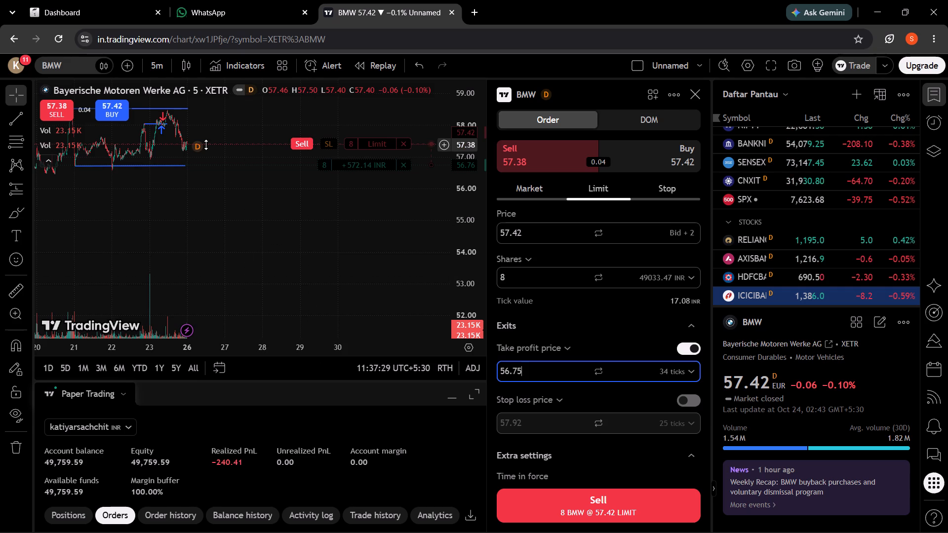
# Search Google in a new tab for "what should be ideal profit to loss risk ratio" and return to the BMW order.
pyautogui.click(472, 4)
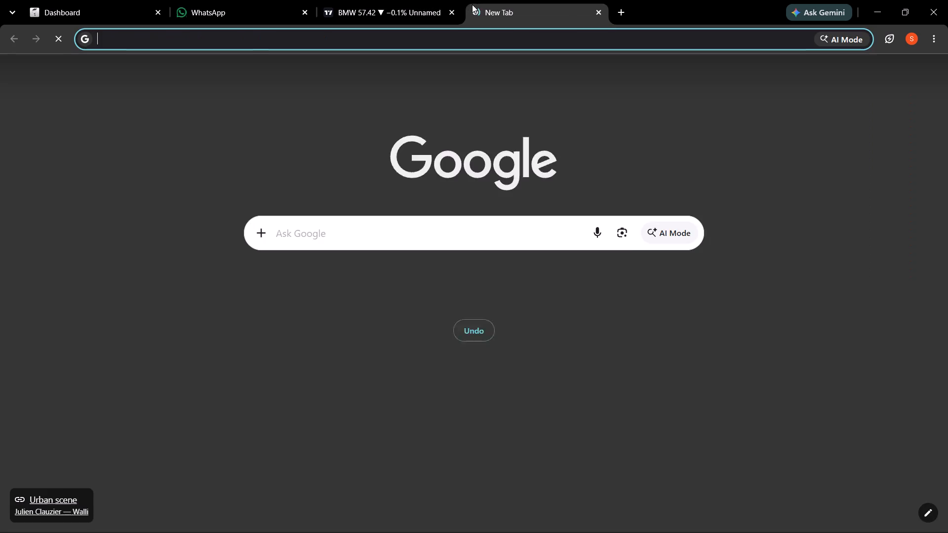
pyautogui.write('what should be ideal')
pyautogui.press('space')
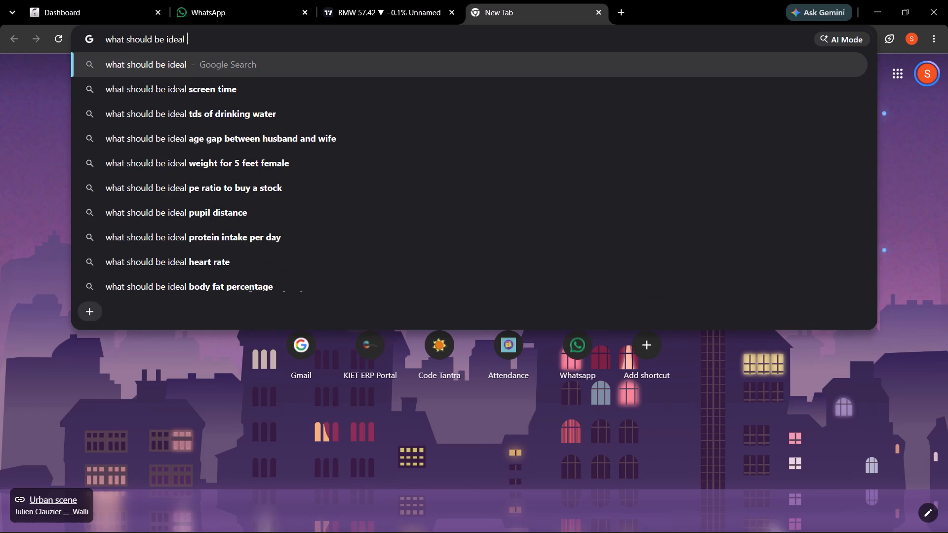
pyautogui.write('profit to loss risk ratio')
pyautogui.press('Return')
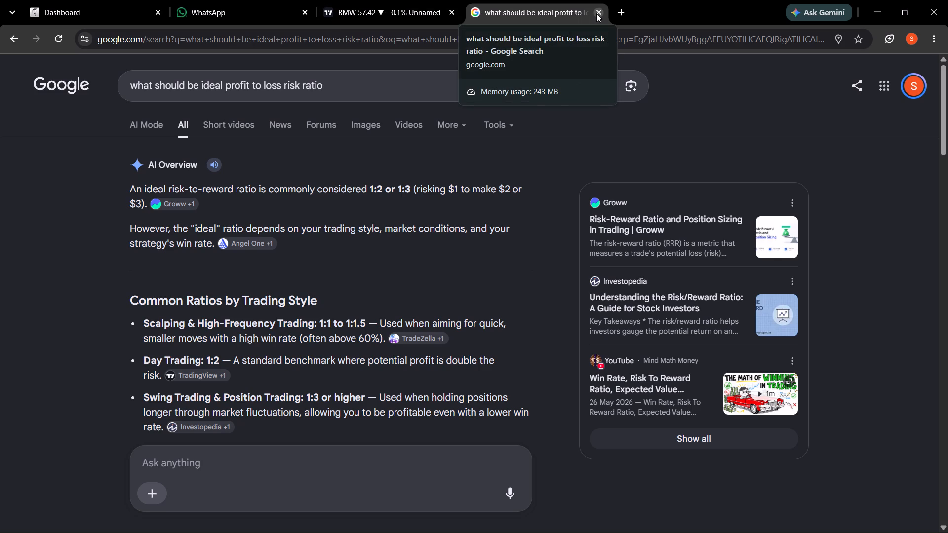
pyautogui.click(421, 0)
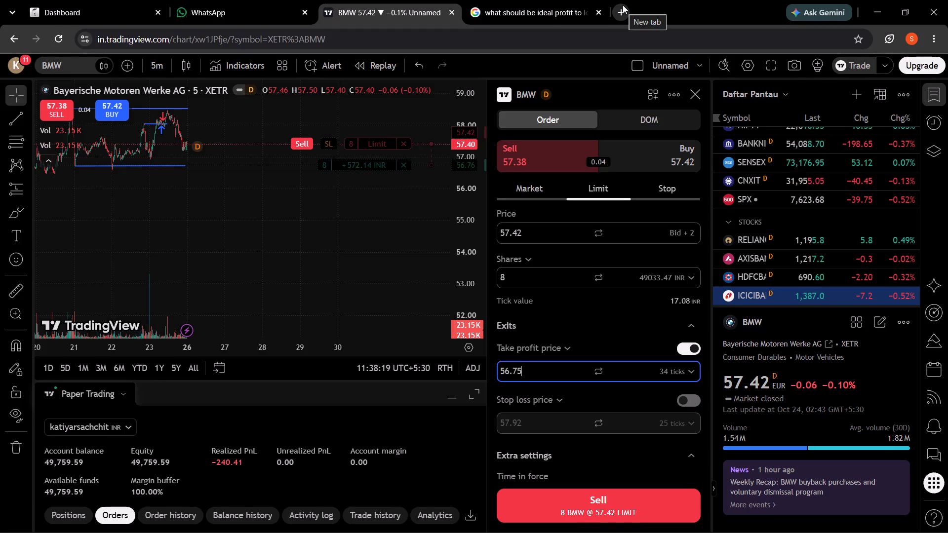
# Calculate 1/3 and then 0.33*572 in a new browser tab, and return to the BMW chart.
pyautogui.click(623, 5)
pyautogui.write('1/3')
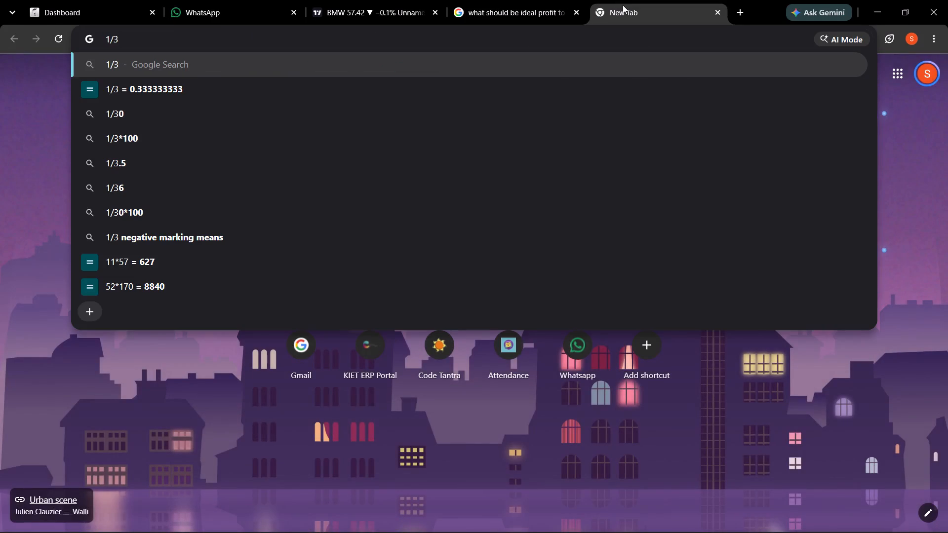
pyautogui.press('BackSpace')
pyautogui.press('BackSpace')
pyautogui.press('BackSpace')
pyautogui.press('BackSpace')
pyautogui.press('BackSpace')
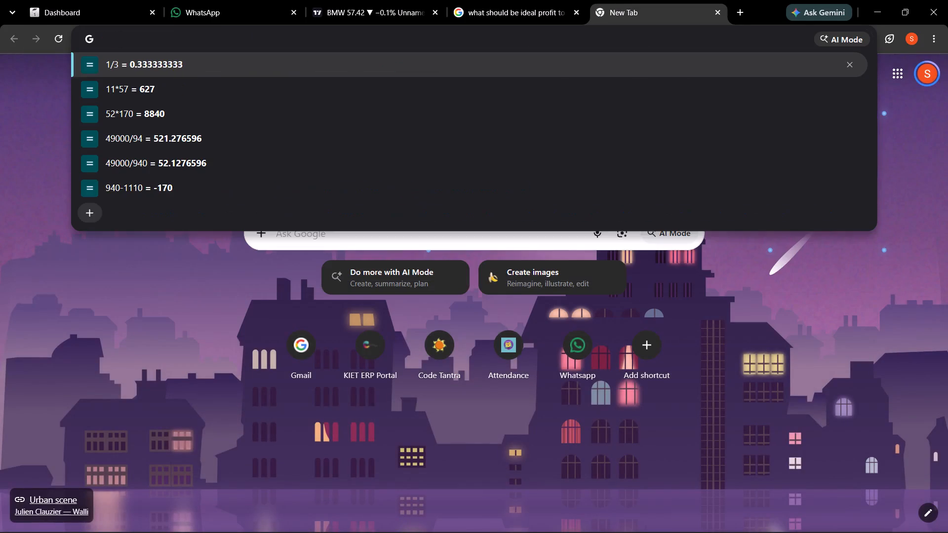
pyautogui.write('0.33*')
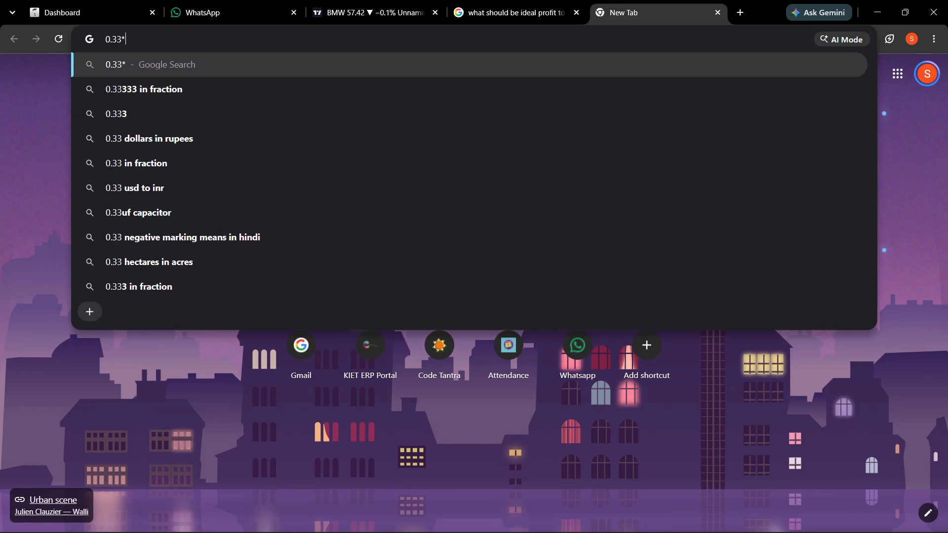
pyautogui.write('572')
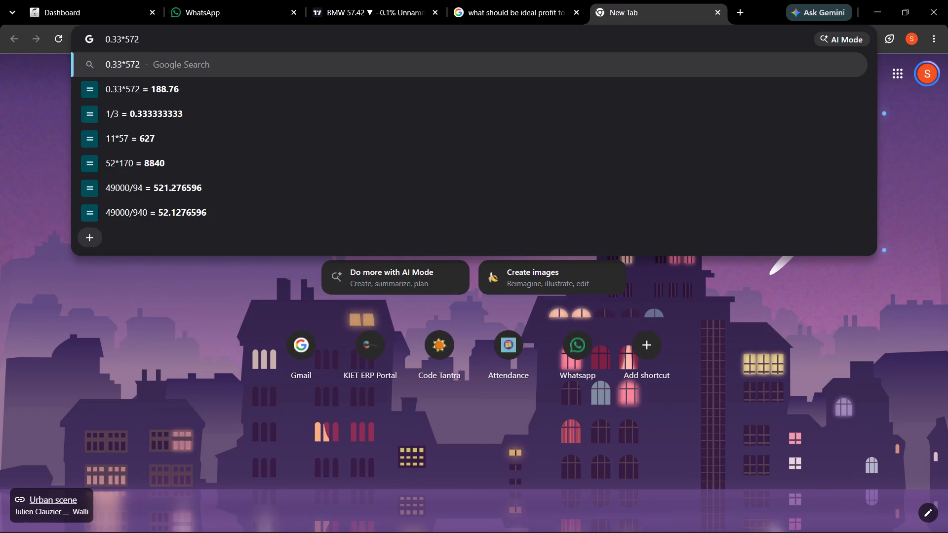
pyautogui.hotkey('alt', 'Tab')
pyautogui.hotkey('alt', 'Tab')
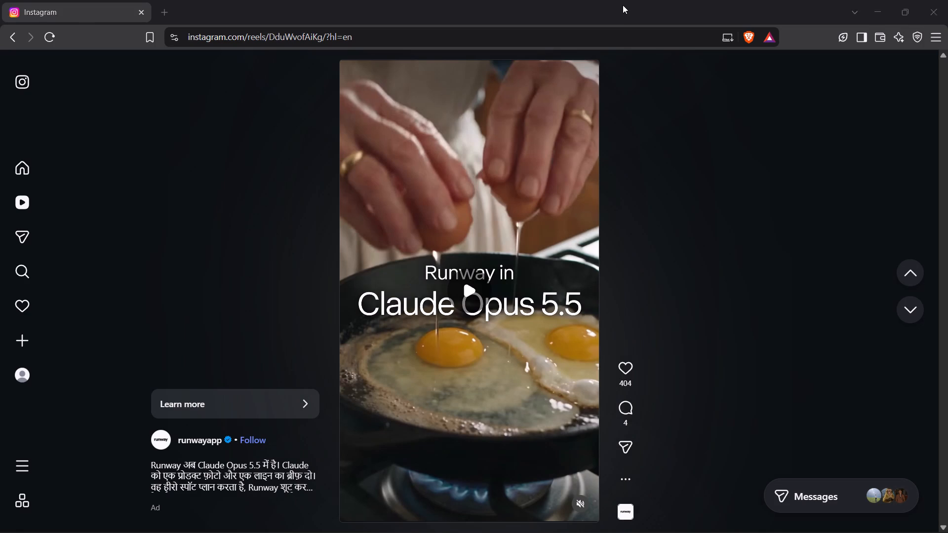
pyautogui.click(392, 0)
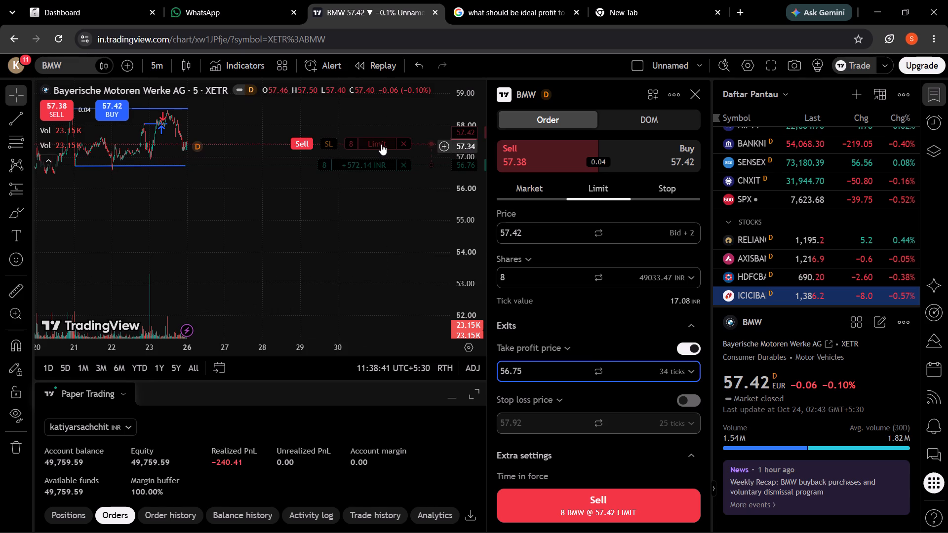
# Move the BMW sell order's limit line on the chart to a price of 57.96.
pyautogui.moveTo(378, 143); pyautogui.dragTo(378, 129)
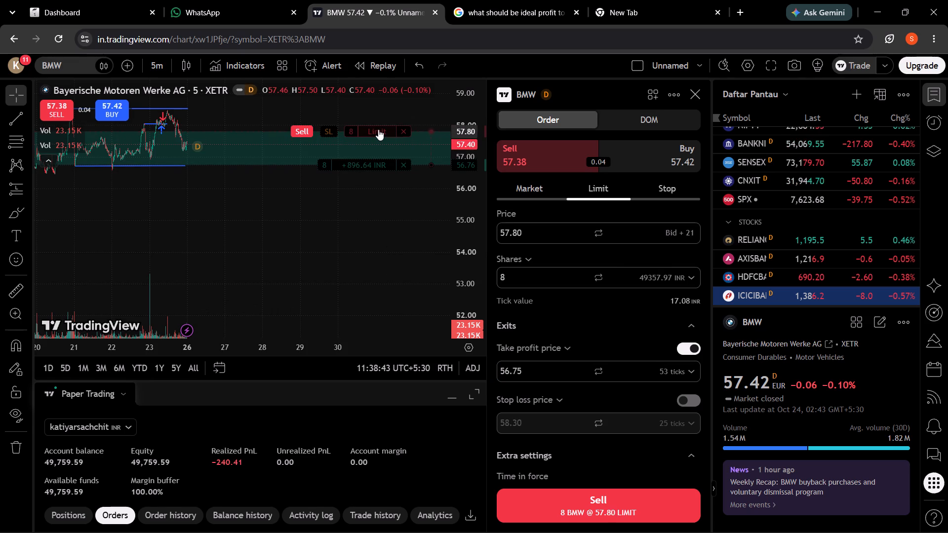
pyautogui.moveTo(378, 129); pyautogui.dragTo(378, 136)
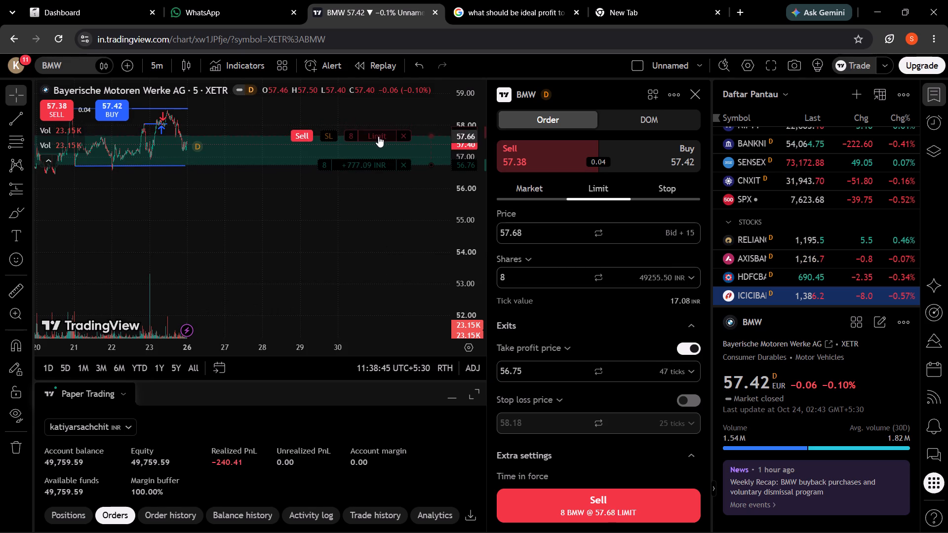
pyautogui.moveTo(378, 136); pyautogui.dragTo(370, 137)
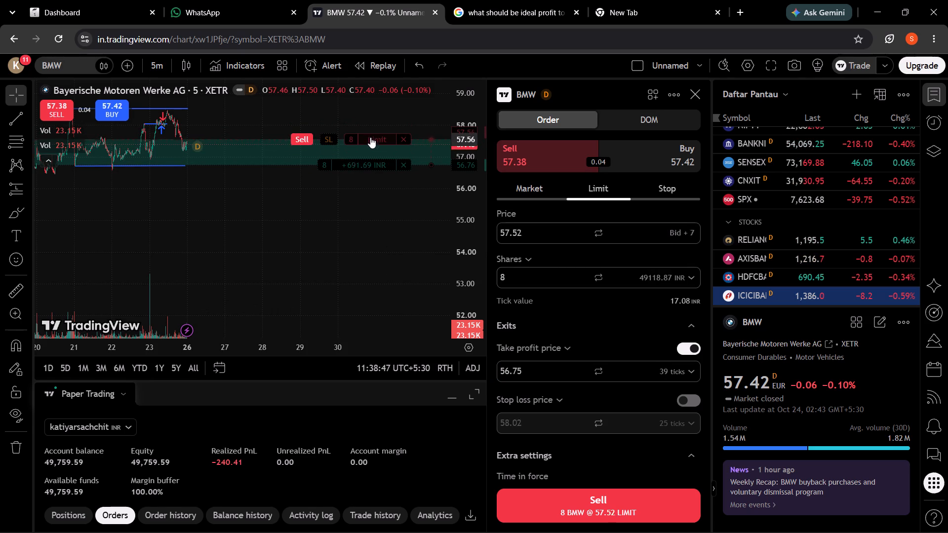
pyautogui.moveTo(370, 137); pyautogui.dragTo(367, 124)
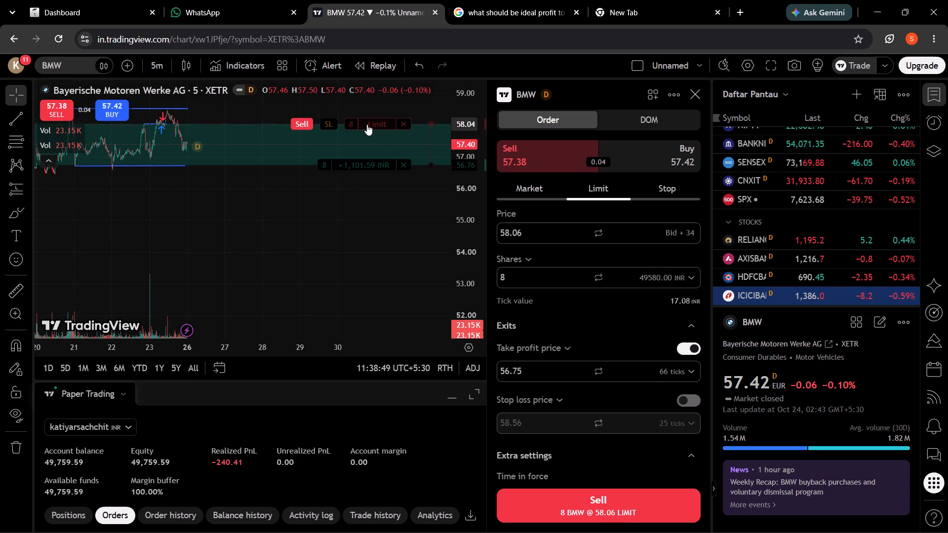
pyautogui.moveTo(367, 124); pyautogui.dragTo(331, 126)
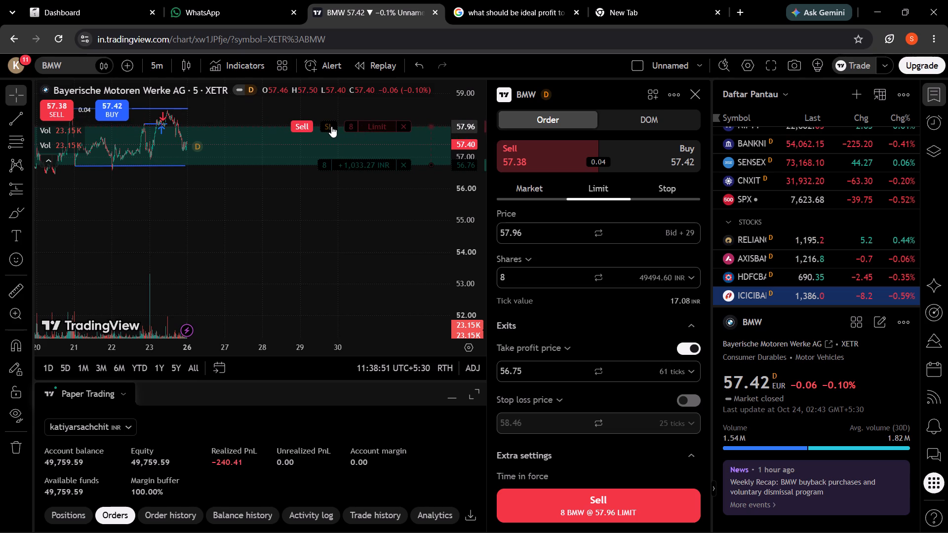
# Add a stop loss to the BMW limit sell order from its order line on the chart.
pyautogui.moveTo(331, 126); pyautogui.dragTo(327, 126)
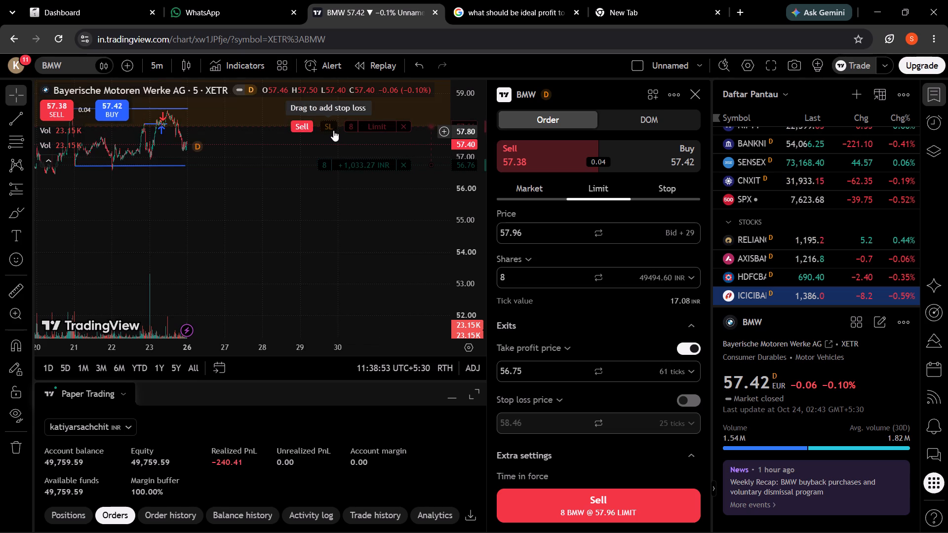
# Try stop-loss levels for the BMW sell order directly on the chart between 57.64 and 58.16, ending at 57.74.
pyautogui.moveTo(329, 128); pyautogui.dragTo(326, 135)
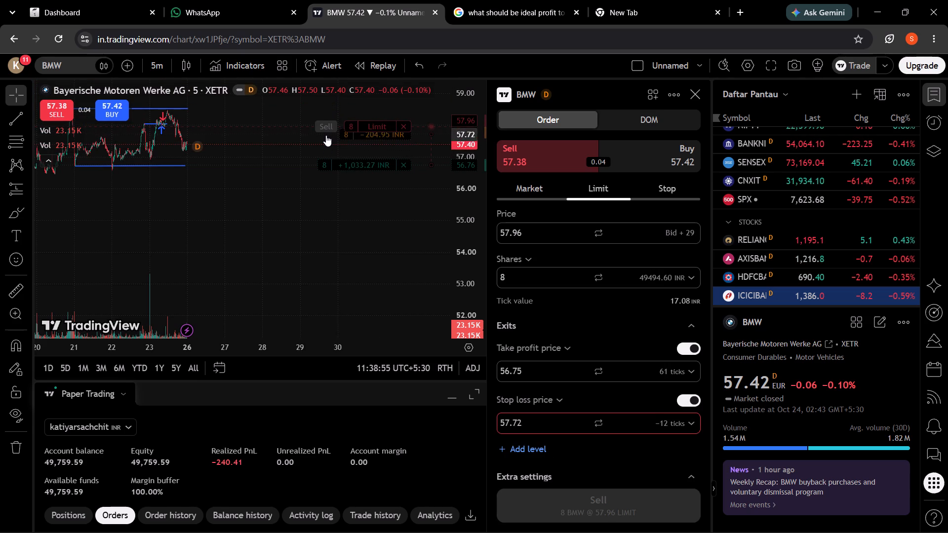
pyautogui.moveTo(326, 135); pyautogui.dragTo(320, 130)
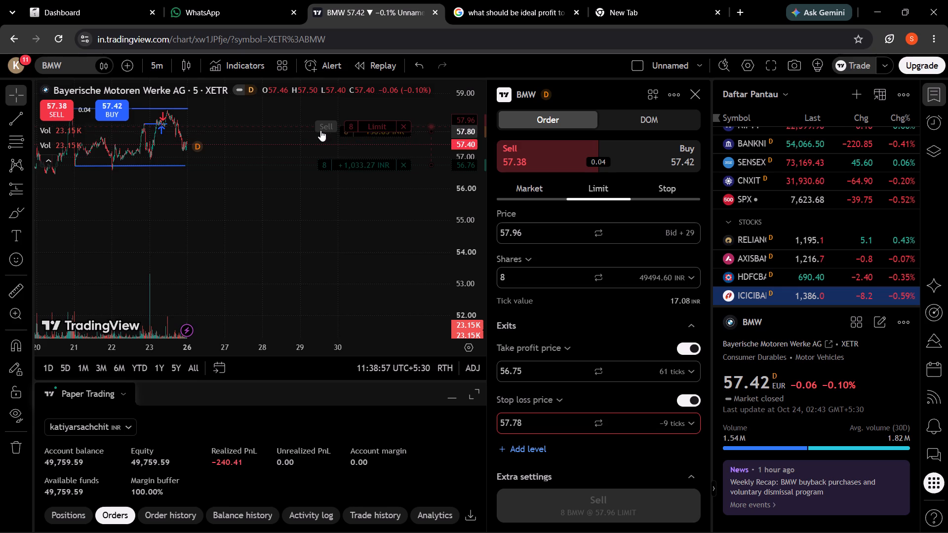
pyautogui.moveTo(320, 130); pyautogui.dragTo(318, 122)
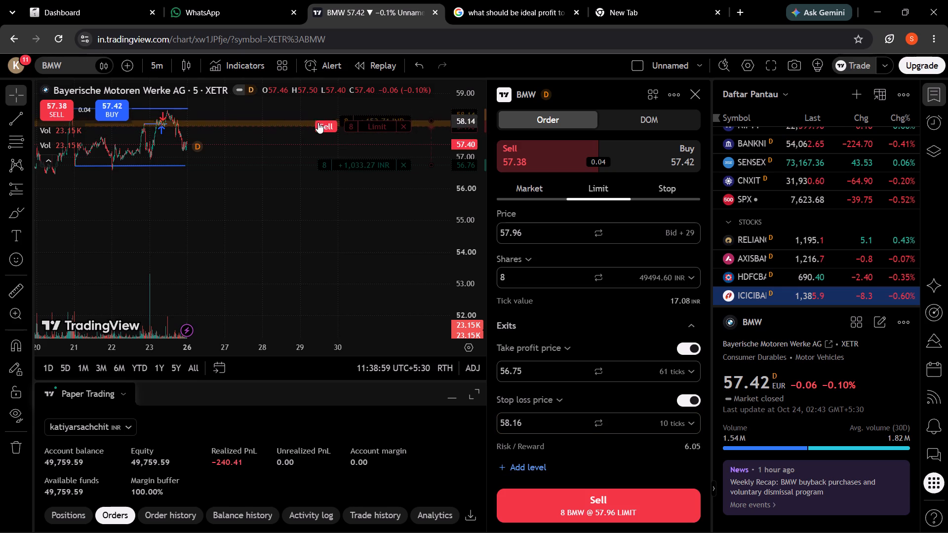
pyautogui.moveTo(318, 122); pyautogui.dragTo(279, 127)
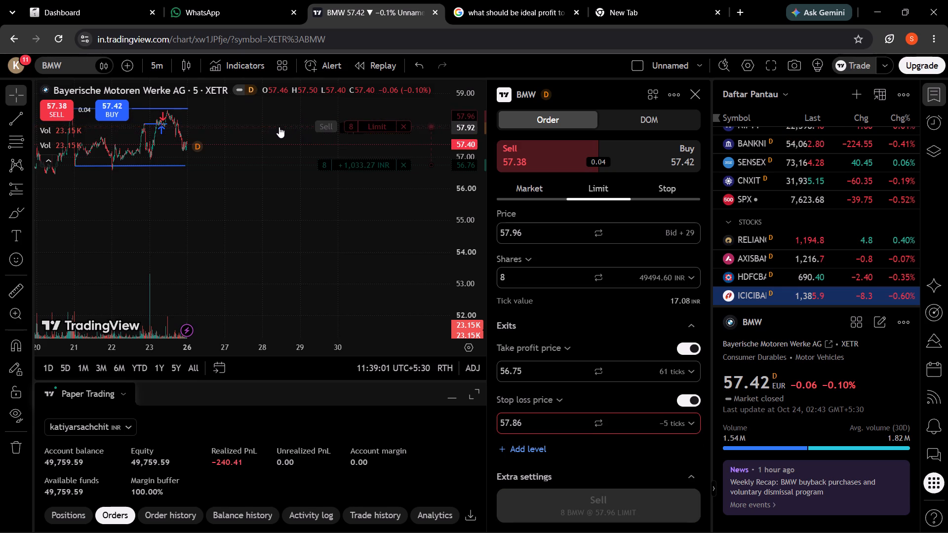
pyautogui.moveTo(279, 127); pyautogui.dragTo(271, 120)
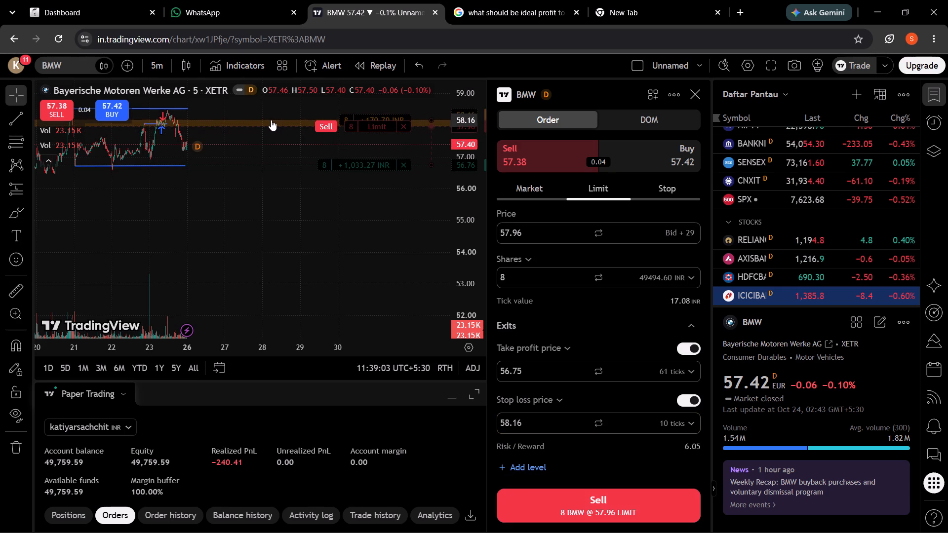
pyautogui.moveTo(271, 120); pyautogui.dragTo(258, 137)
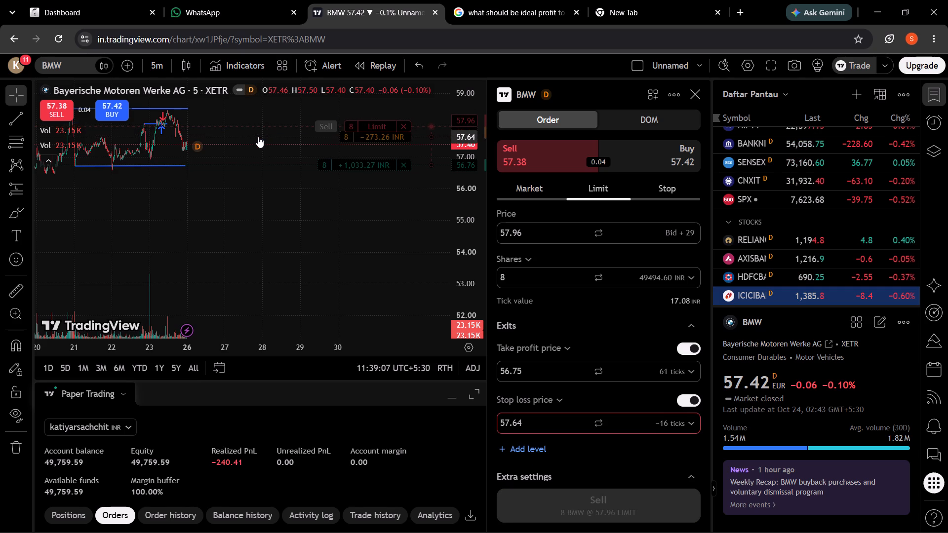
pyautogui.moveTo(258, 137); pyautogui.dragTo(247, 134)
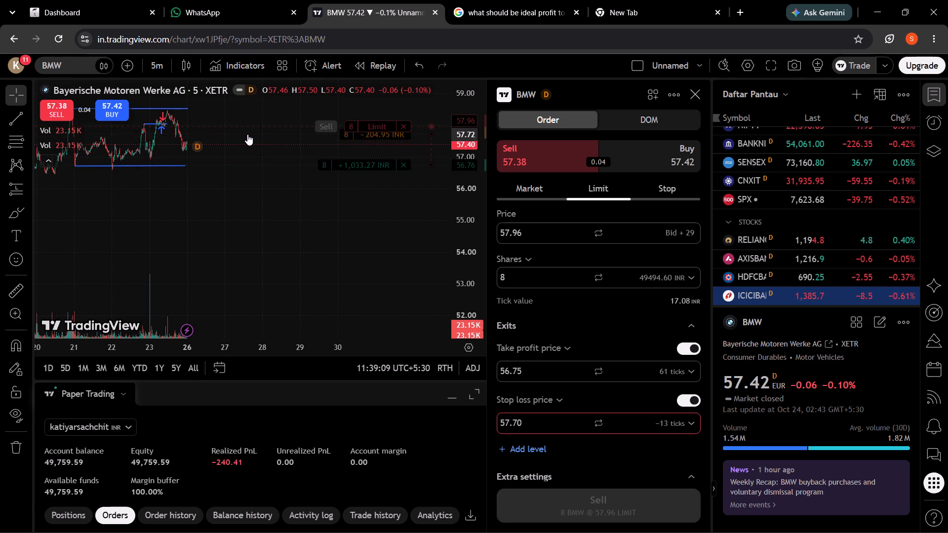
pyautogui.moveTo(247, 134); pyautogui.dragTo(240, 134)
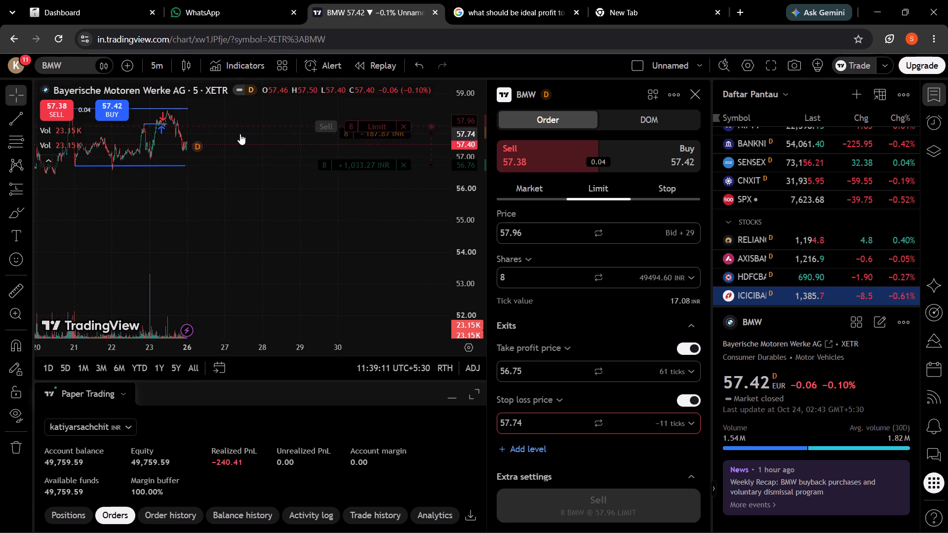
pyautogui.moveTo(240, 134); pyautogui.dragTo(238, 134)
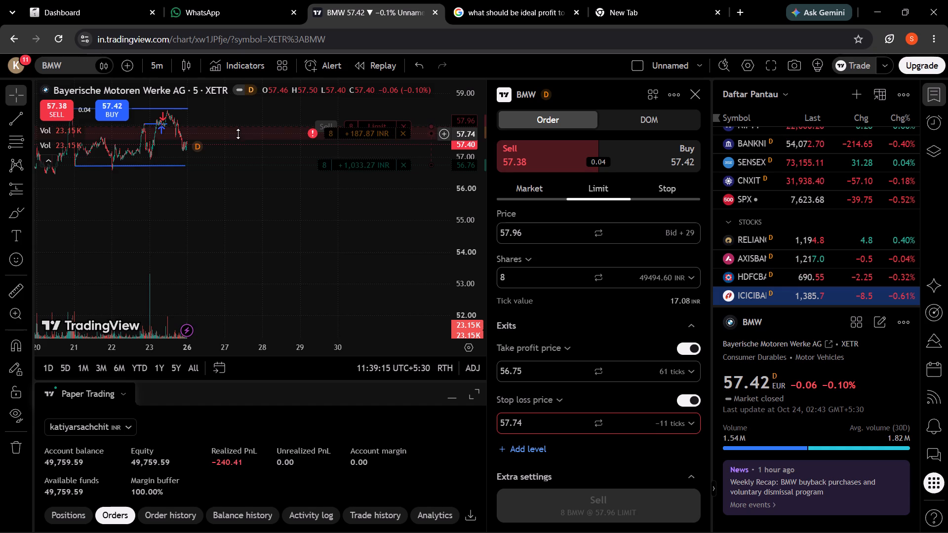
# Cancel the drafted BMW order and start it again as a limit sell at 57.38 with take profit at 56.75.
pyautogui.click(402, 122)
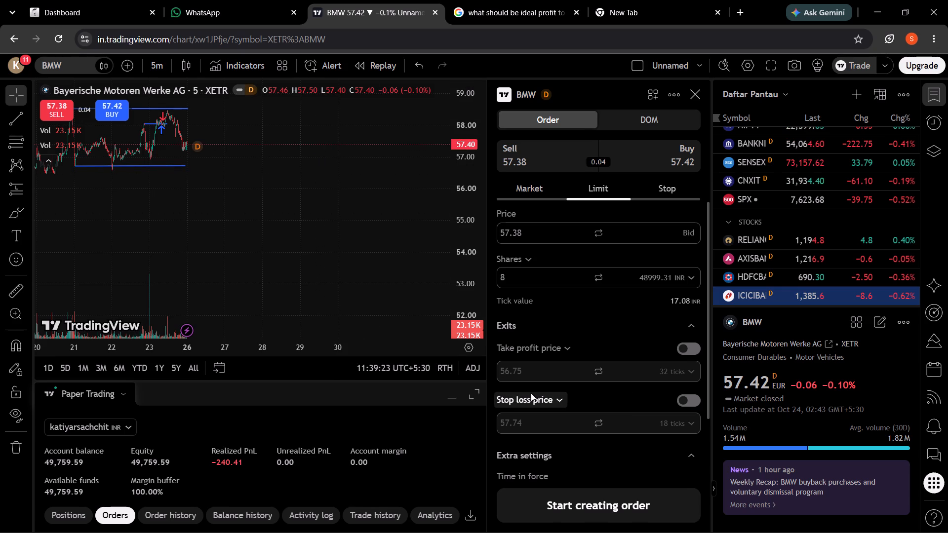
pyautogui.click(531, 373)
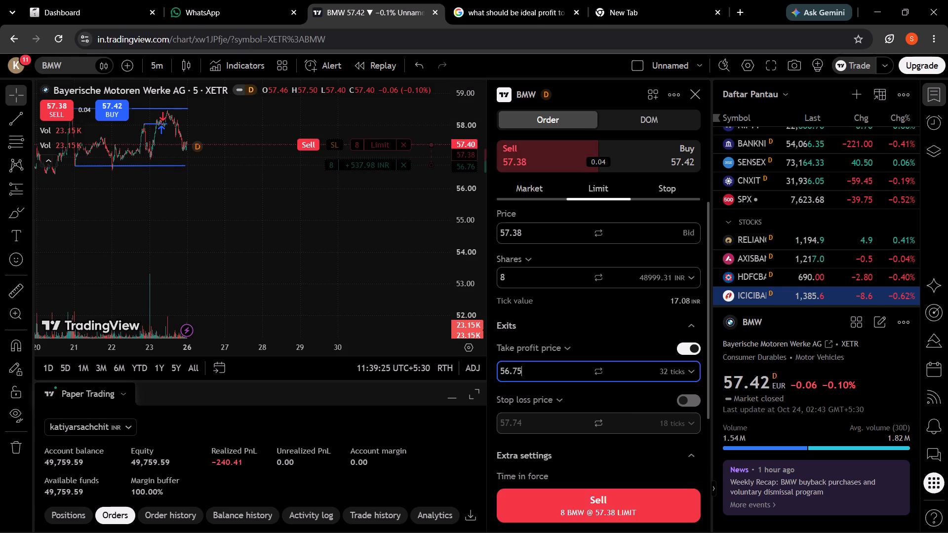
# Enable the stop loss on the BMW sell order and try prices of 57.75 and 57.78.
pyautogui.click(541, 420)
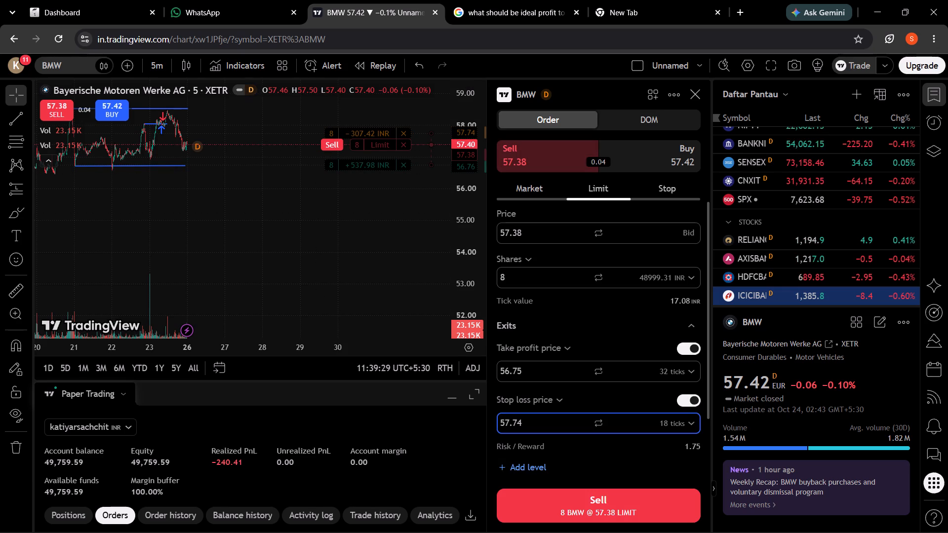
pyautogui.press('BackSpace')
pyautogui.press('5')
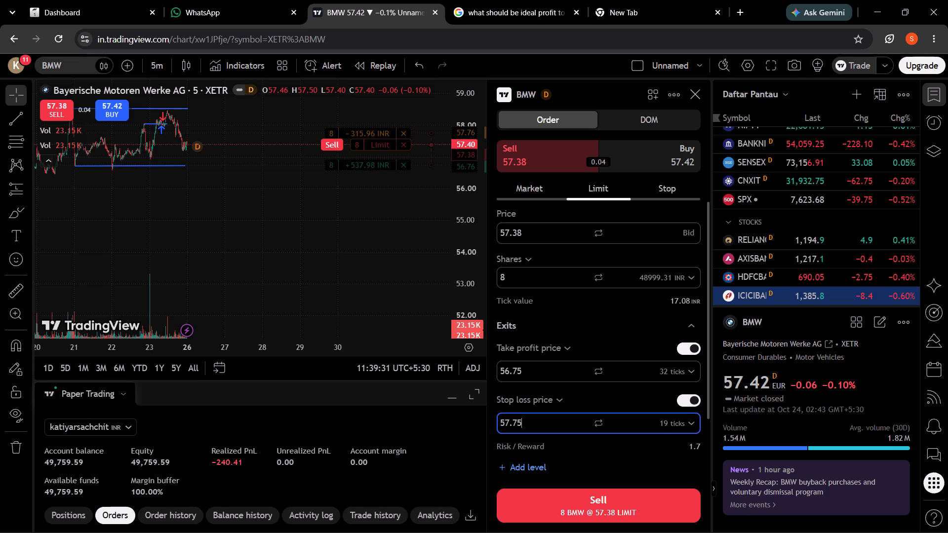
pyautogui.press('BackSpace')
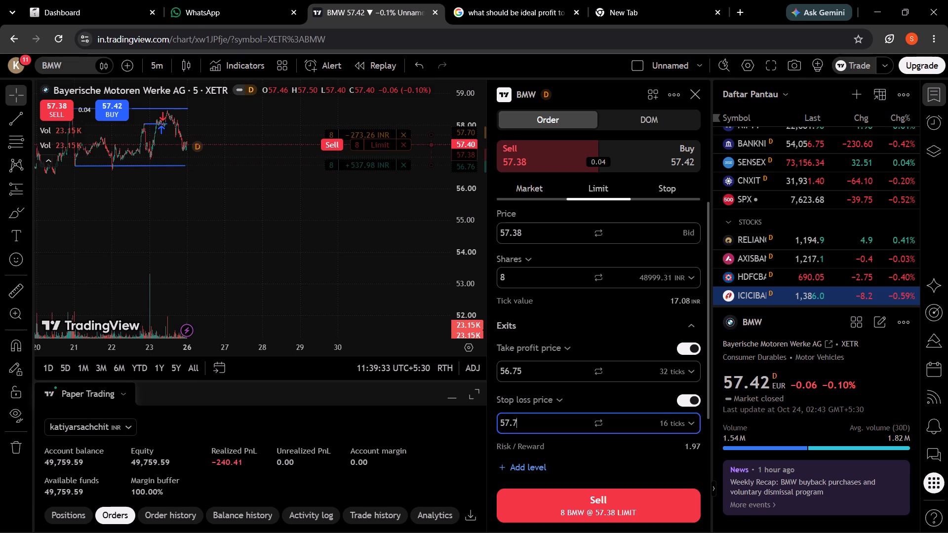
pyautogui.press('8')
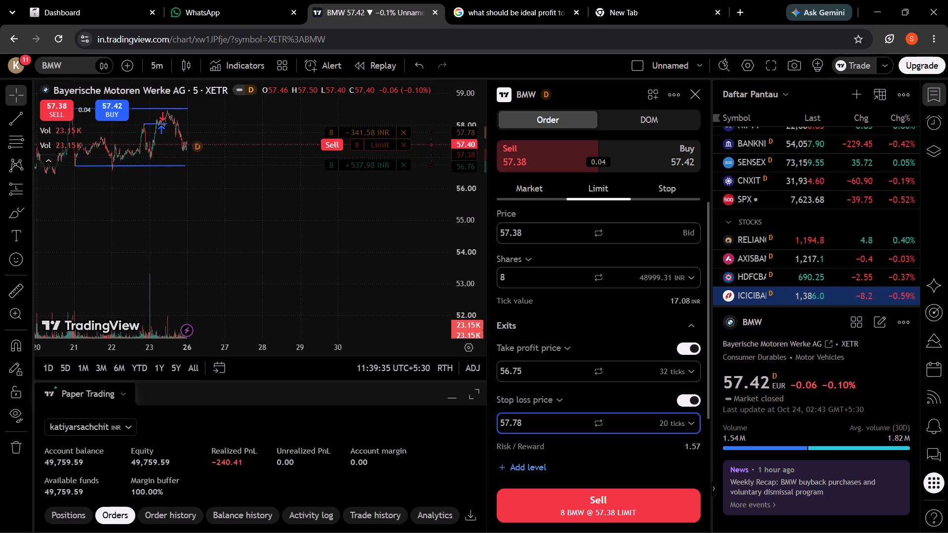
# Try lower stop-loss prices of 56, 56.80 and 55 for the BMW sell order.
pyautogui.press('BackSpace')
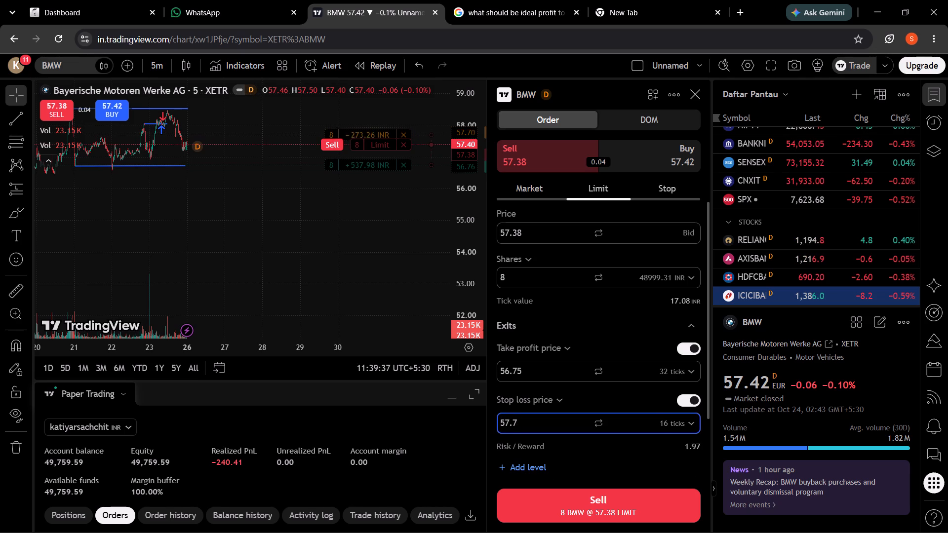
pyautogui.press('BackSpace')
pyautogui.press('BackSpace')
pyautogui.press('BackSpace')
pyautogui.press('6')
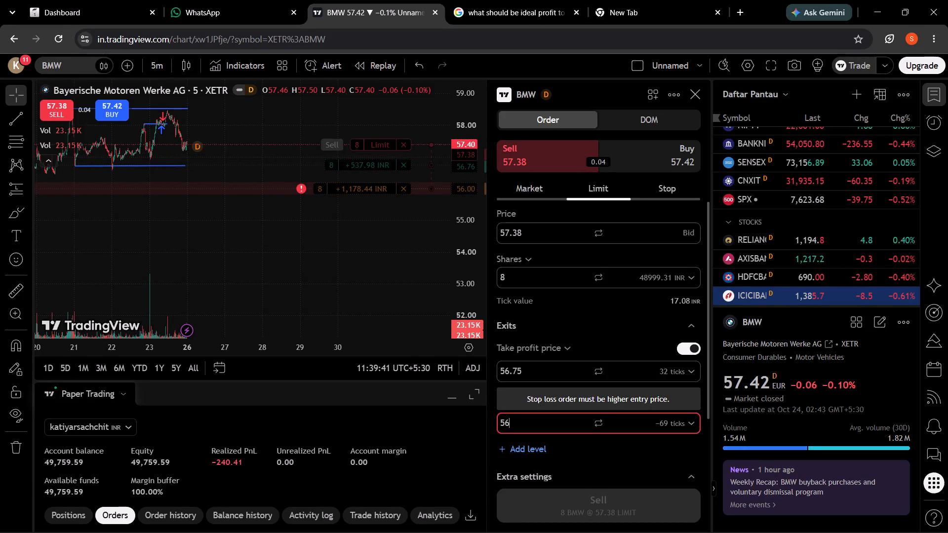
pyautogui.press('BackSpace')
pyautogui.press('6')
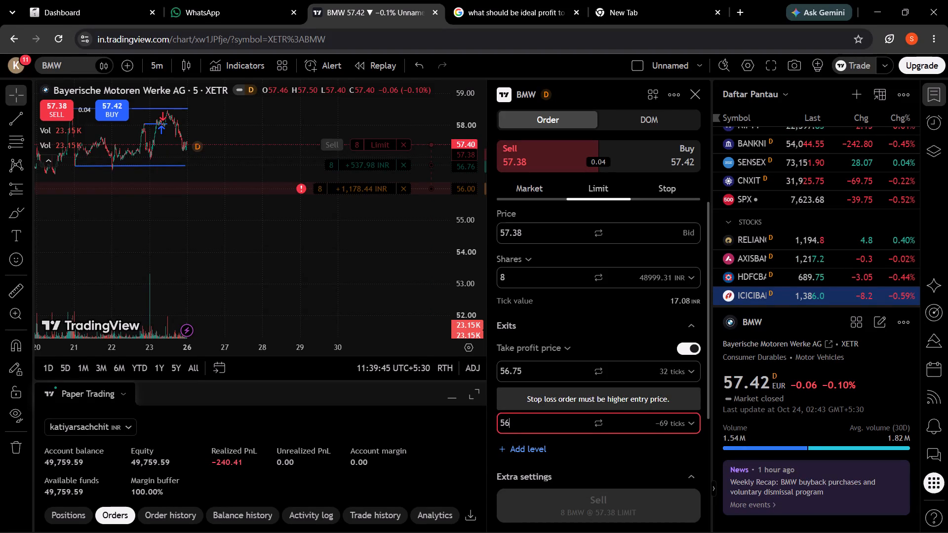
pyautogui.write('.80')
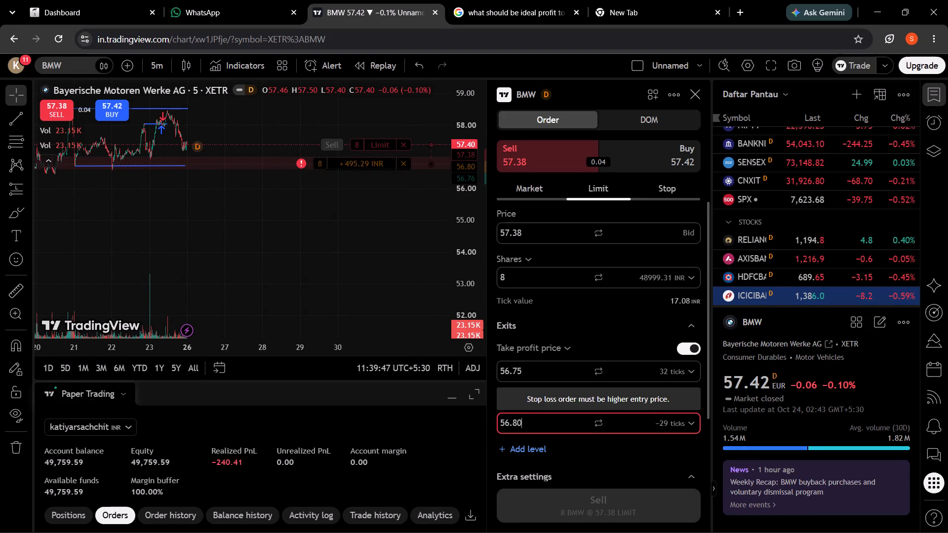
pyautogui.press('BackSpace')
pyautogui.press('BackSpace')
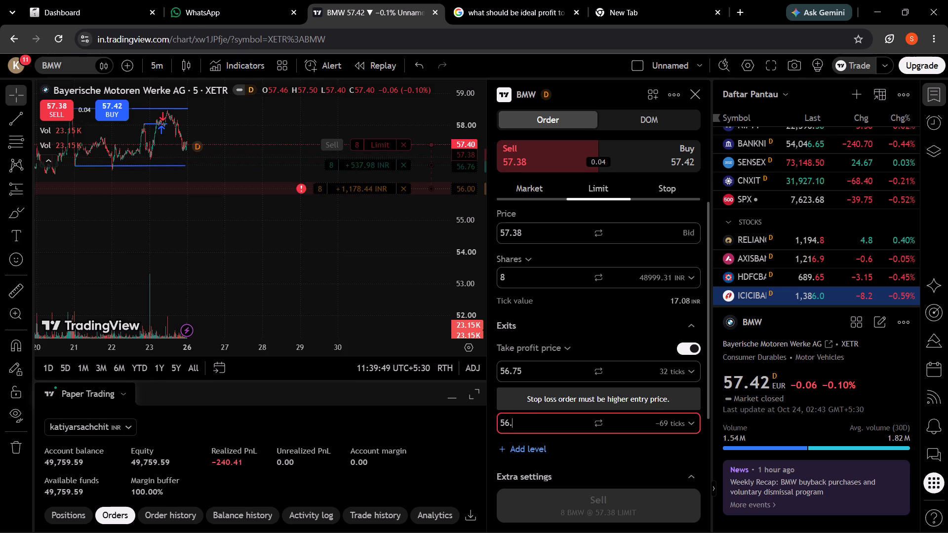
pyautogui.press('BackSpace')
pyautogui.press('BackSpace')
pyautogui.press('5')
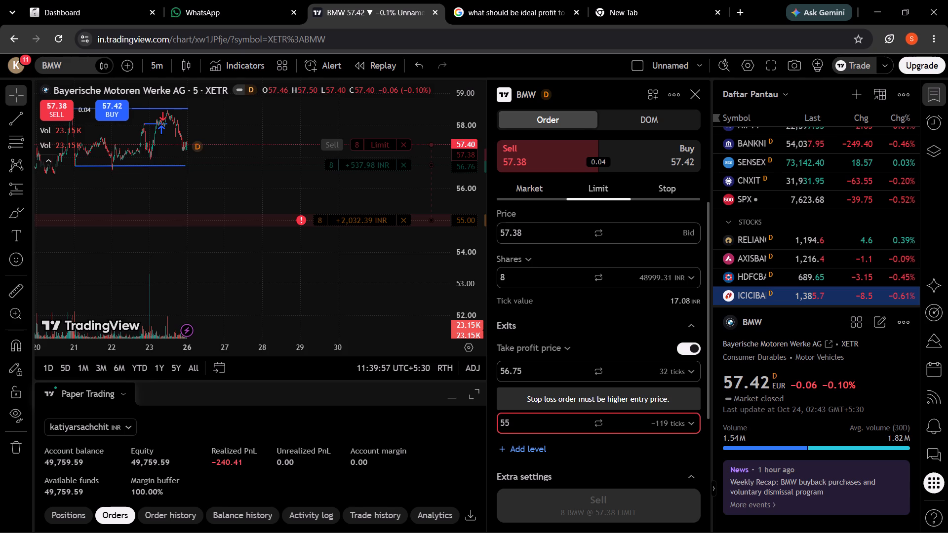
# Try stop-loss prices of 57.7, 57.5 and 57.56, and settle on 57.6 for the BMW sell order.
pyautogui.press('BackSpace')
pyautogui.press('7')
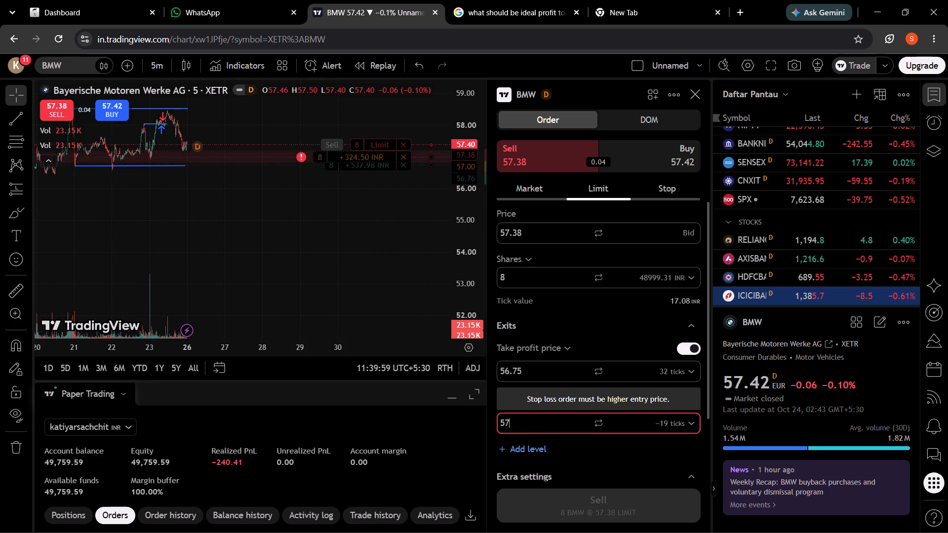
pyautogui.press('.')
pyautogui.press('7')
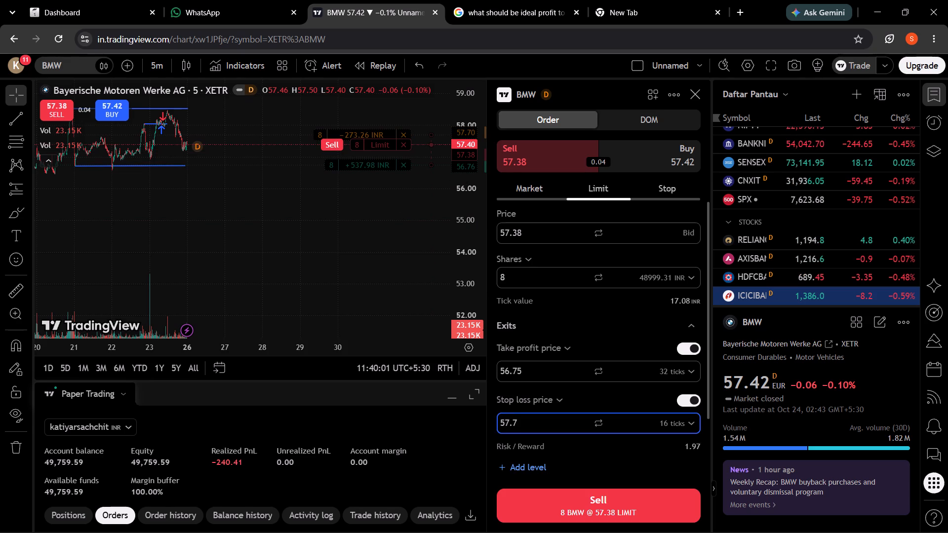
pyautogui.press('BackSpace')
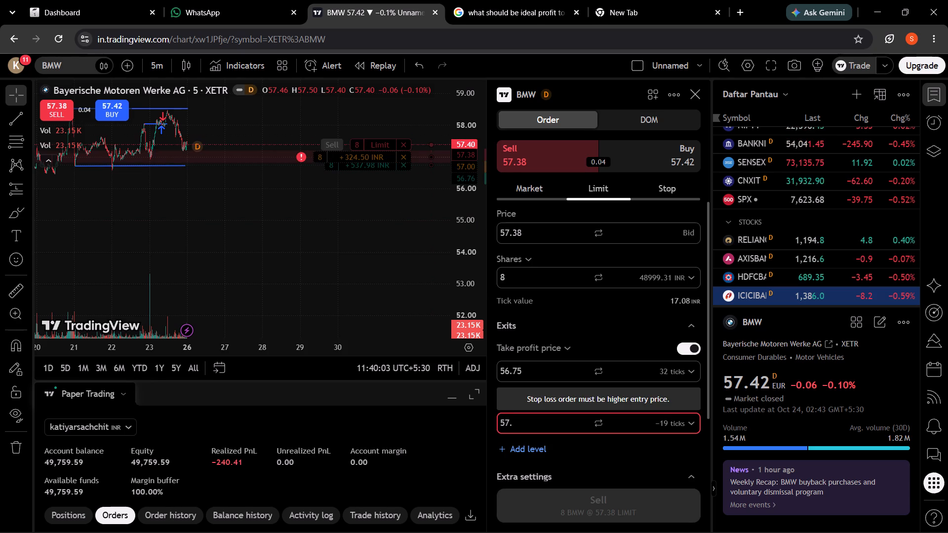
pyautogui.press('5')
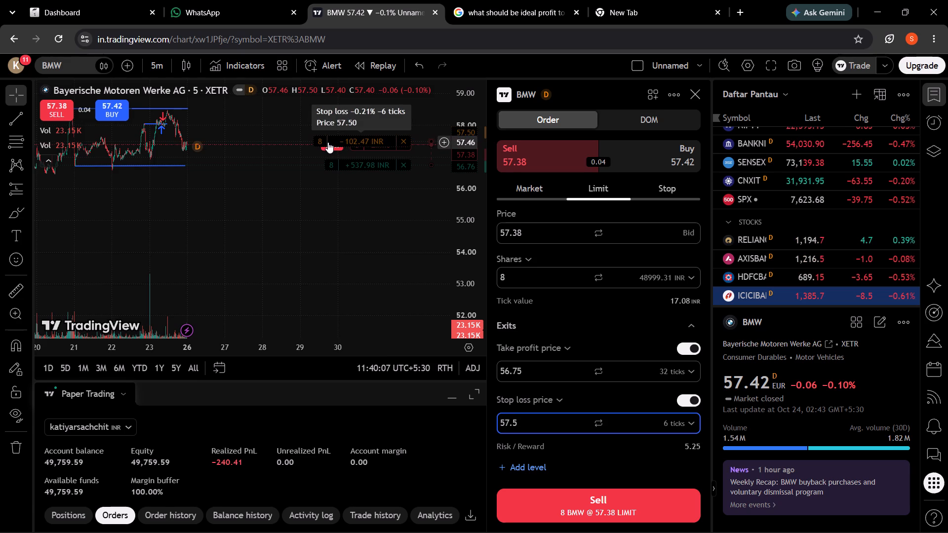
pyautogui.press('6')
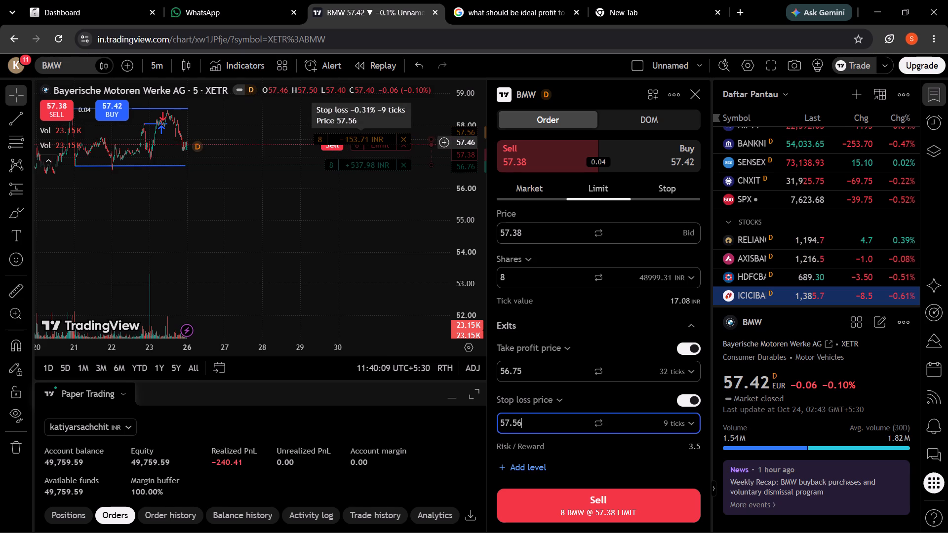
pyautogui.press('BackSpace')
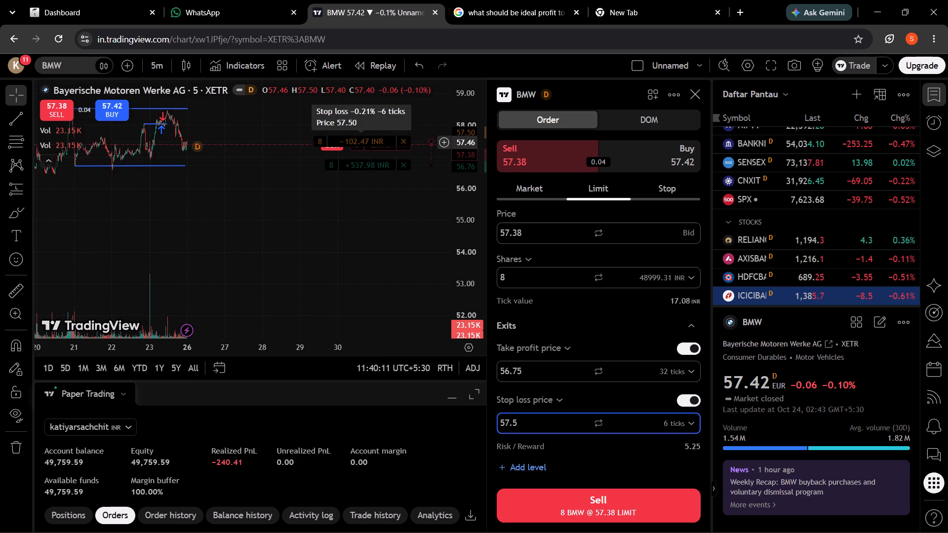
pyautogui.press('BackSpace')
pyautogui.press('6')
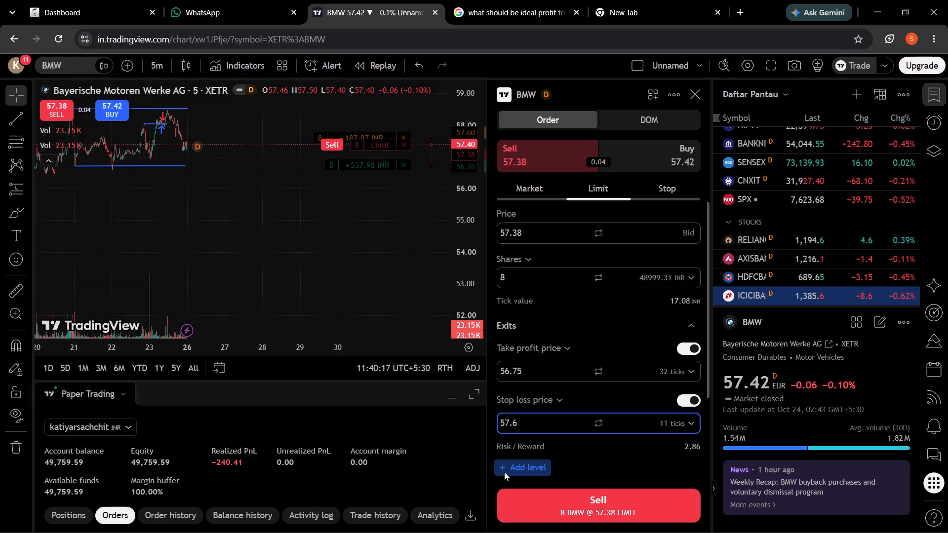
# Submit the limit sell order for 8 BMW shares at 57.38 without real-time data, opting not to be asked again.
pyautogui.click(598, 502)
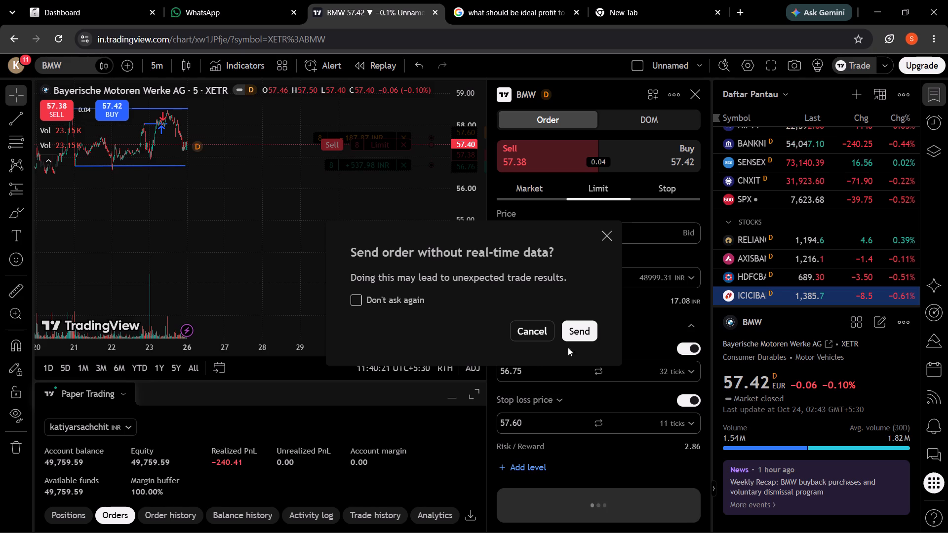
pyautogui.click(355, 292)
pyautogui.click(361, 299)
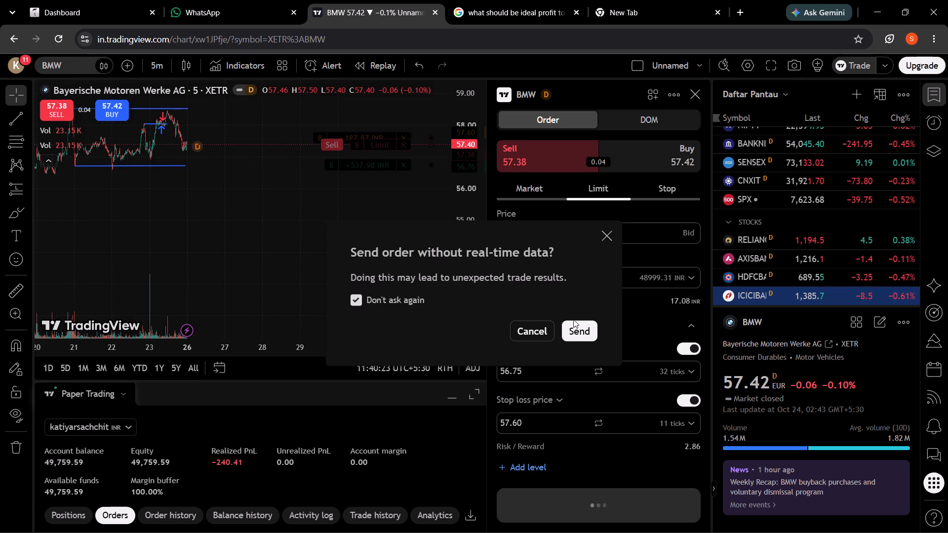
pyautogui.click(590, 328)
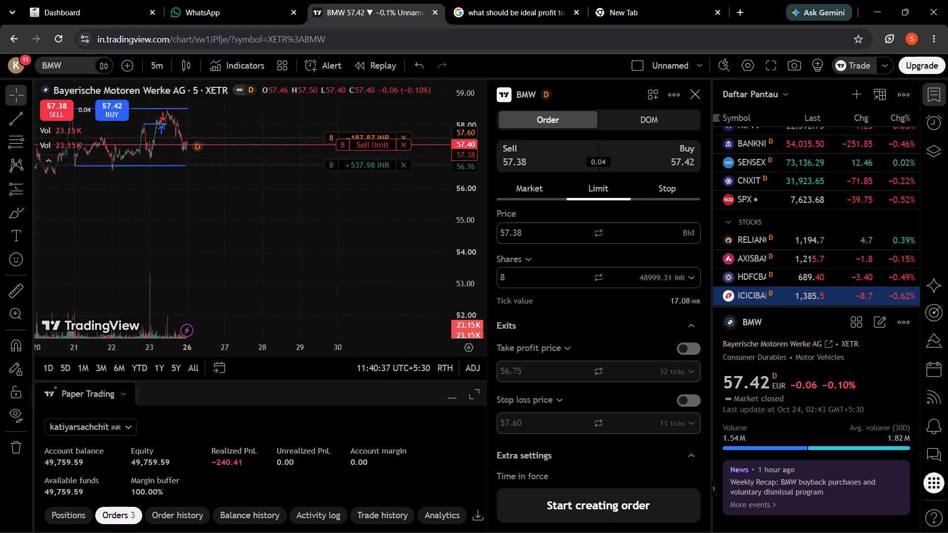
# Close the blank new tab holding the unsubmitted 0.33*572 calculation and return to the BMW chart.
pyautogui.click(510, 0)
pyautogui.click(653, 0)
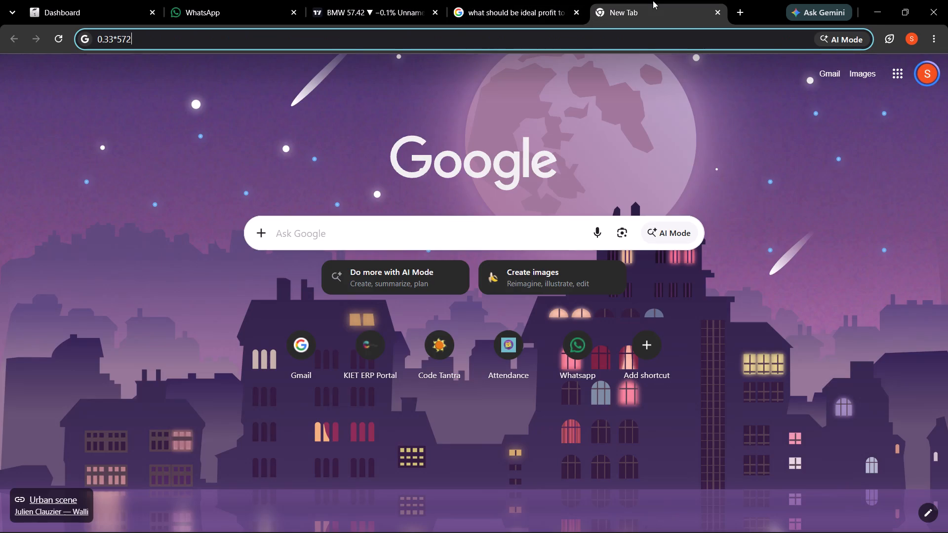
pyautogui.click(714, 11)
pyautogui.click(564, 0)
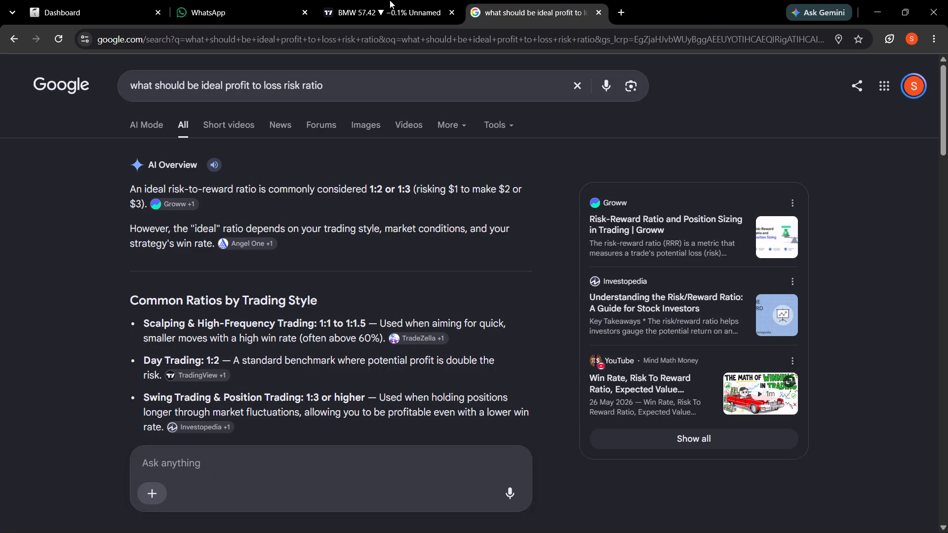
pyautogui.click(385, 0)
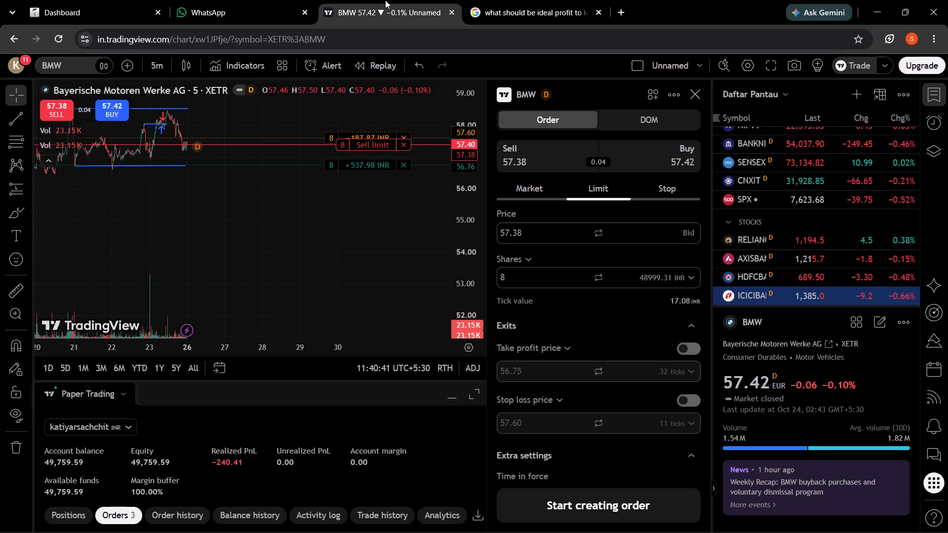